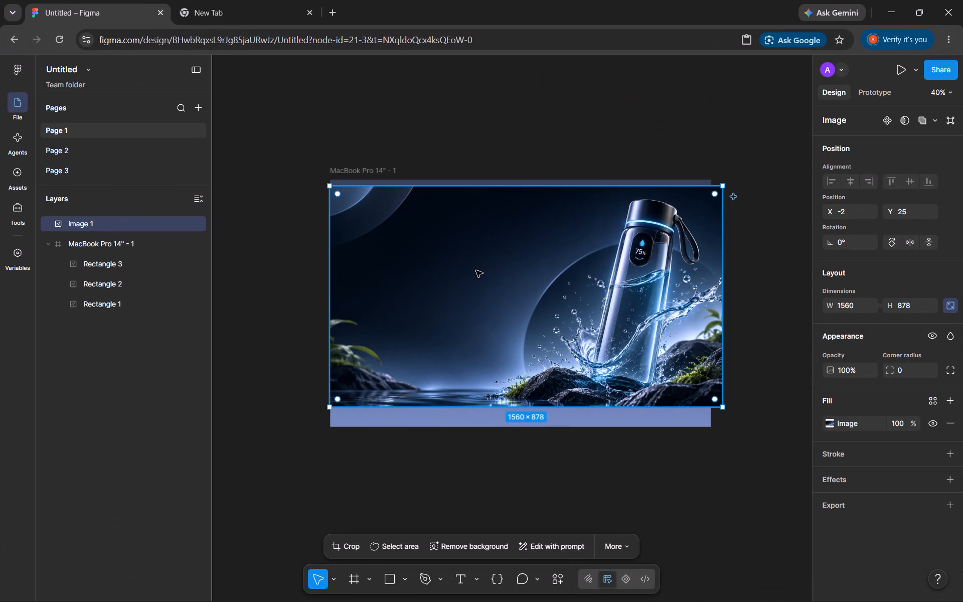
# Move the bottle image off the MacBook Pro 14" frame to just above it, at about X -24, Y -948.
pyautogui.moveTo(471, 256); pyautogui.dragTo(465, 11)
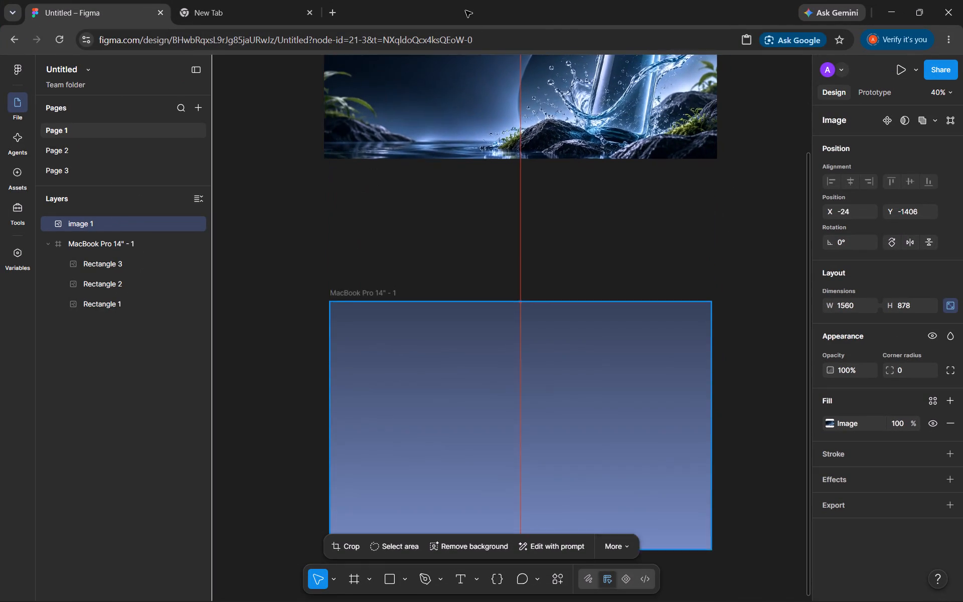
pyautogui.moveTo(465, 11); pyautogui.dragTo(464, 180)
pyautogui.click(463, 176)
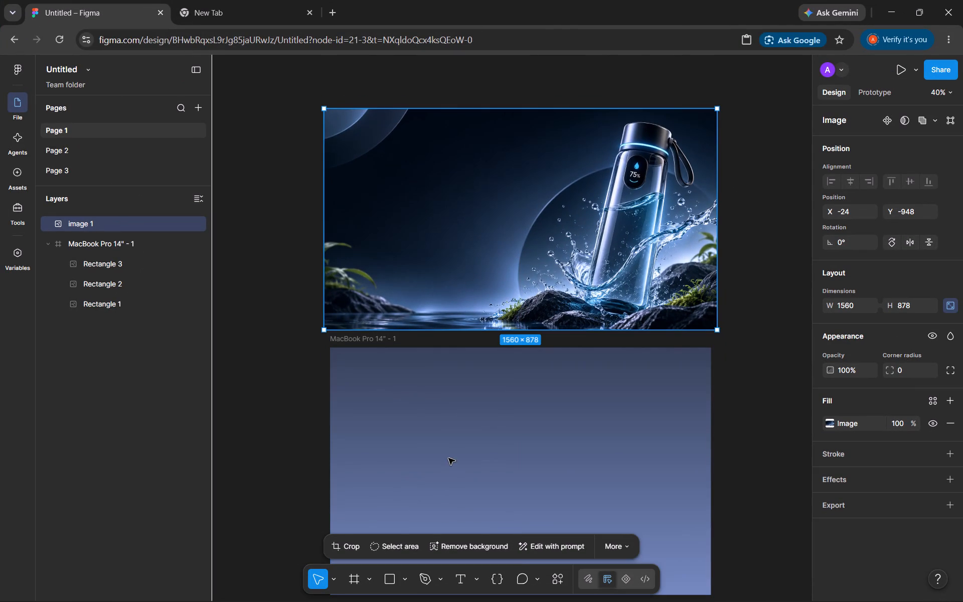
# Draw a three-sided polygon near the upper-left corner of the MacBook Pro 14" frame, about 219 × 202 at X 70, Y 72.
pyautogui.scroll(-1, 316, 385)
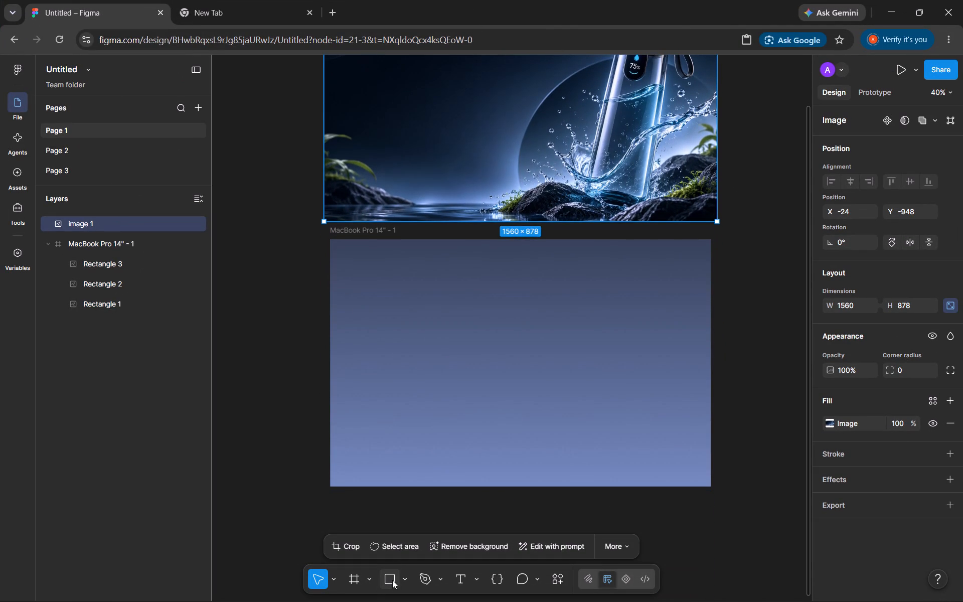
pyautogui.click(392, 580)
pyautogui.click(406, 580)
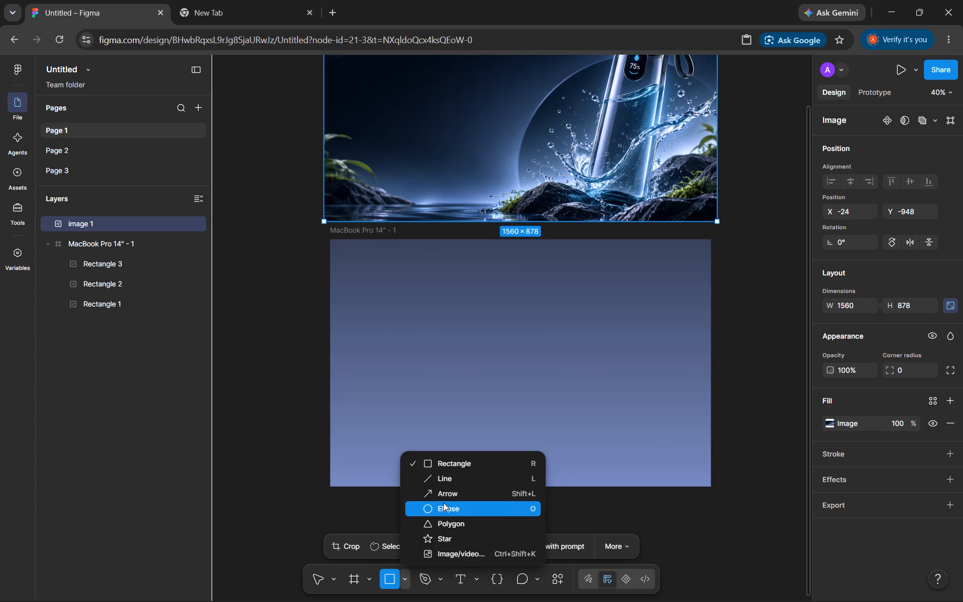
pyautogui.click(448, 523)
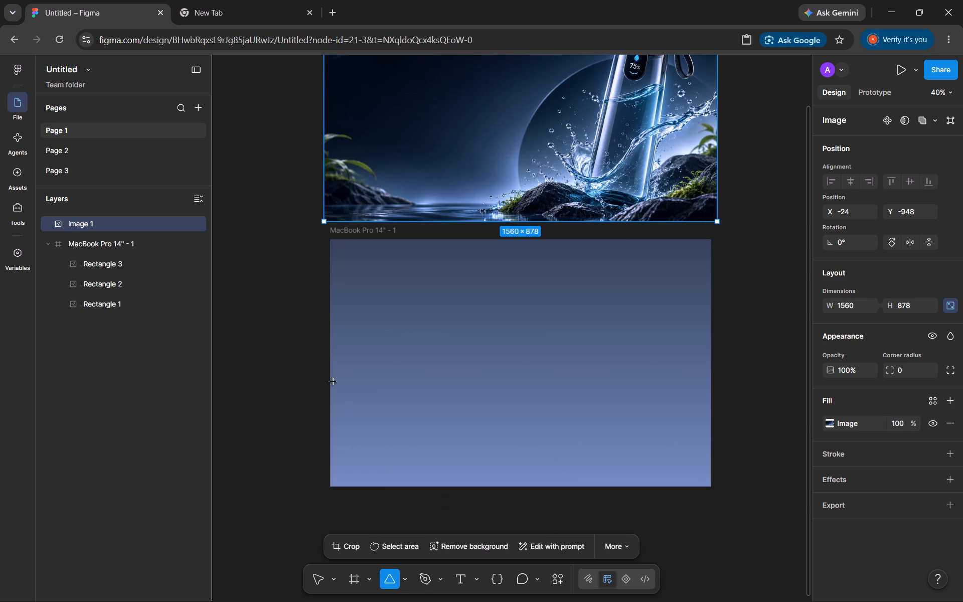
pyautogui.moveTo(347, 263); pyautogui.dragTo(390, 291)
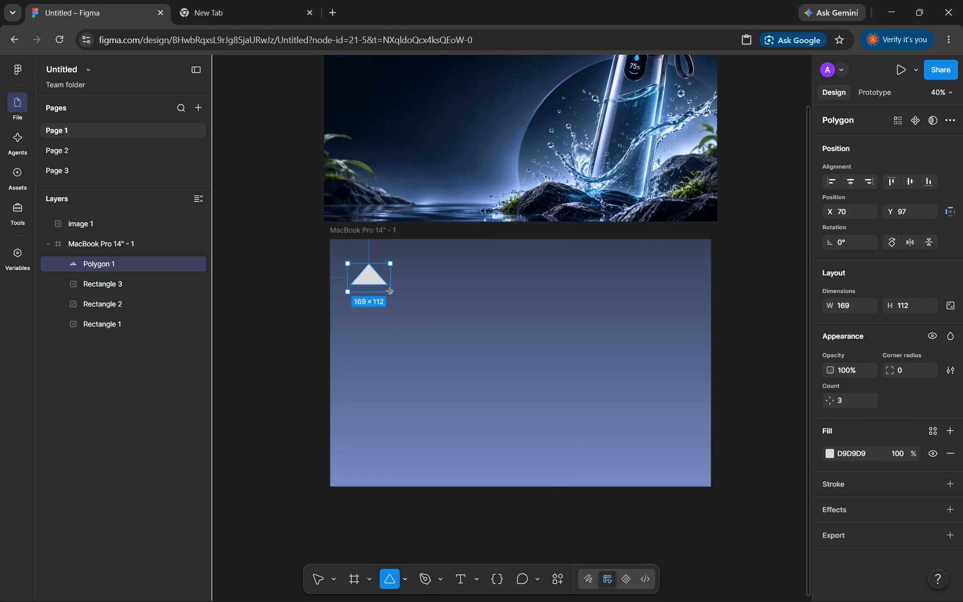
pyautogui.moveTo(390, 291); pyautogui.dragTo(402, 308)
pyautogui.moveTo(374, 265); pyautogui.dragTo(376, 257)
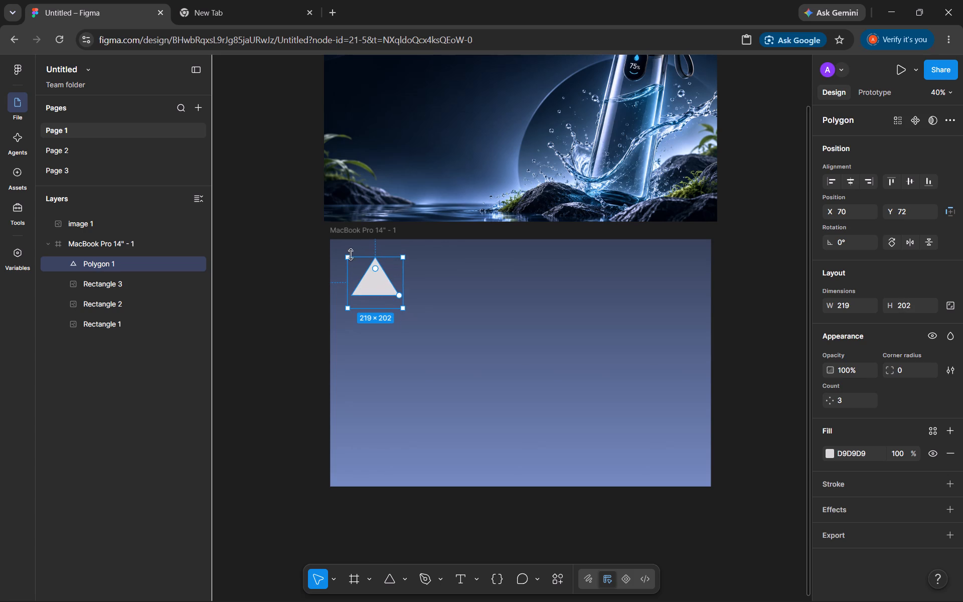
# Enlarge the polygon to about 766 × 657 and round its corners to about 176.56 so it forms a full circle.
pyautogui.moveTo(377, 270); pyautogui.dragTo(378, 288)
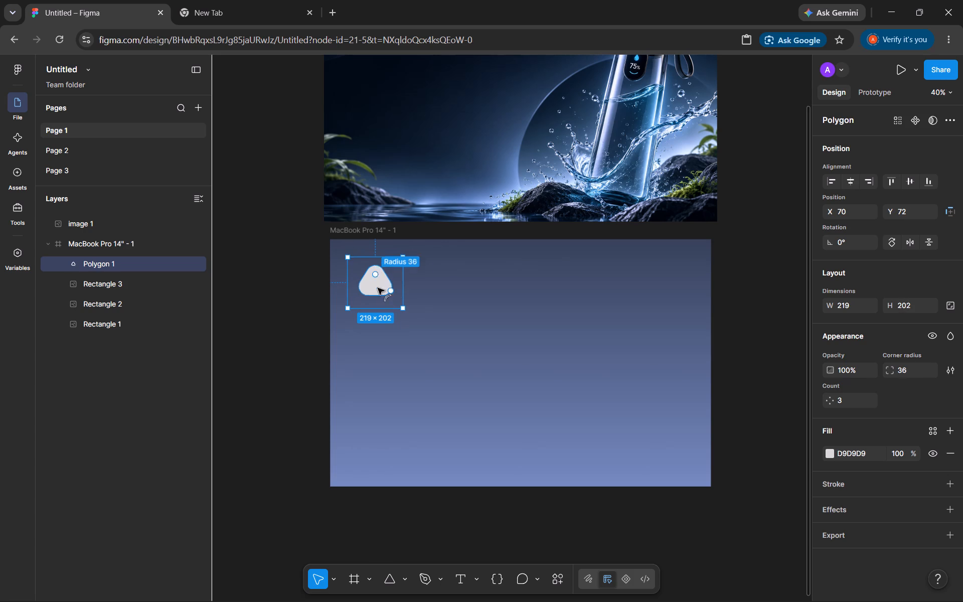
pyautogui.moveTo(378, 288); pyautogui.dragTo(379, 302)
pyautogui.moveTo(374, 283); pyautogui.dragTo(357, 273)
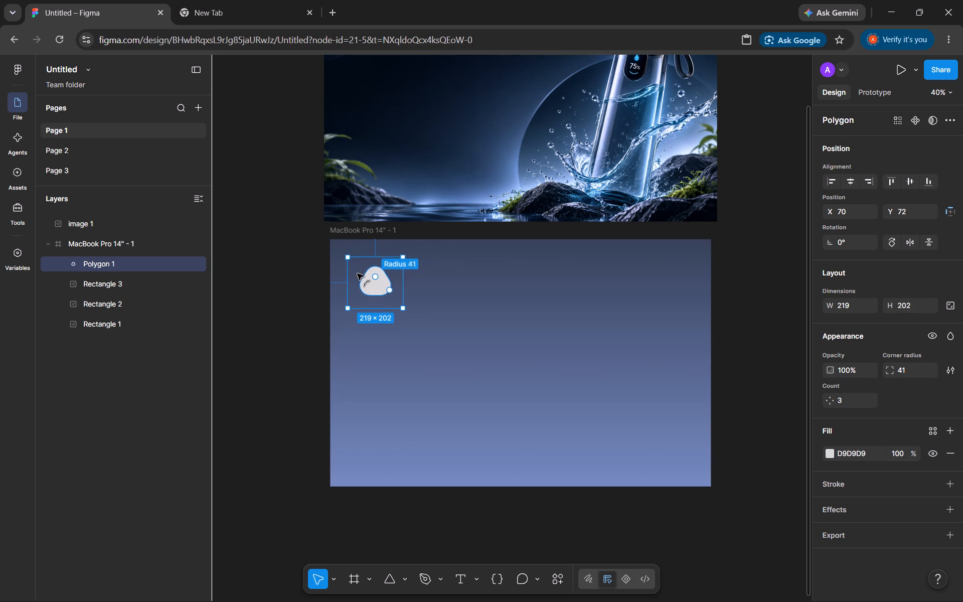
pyautogui.moveTo(357, 273); pyautogui.dragTo(393, 304)
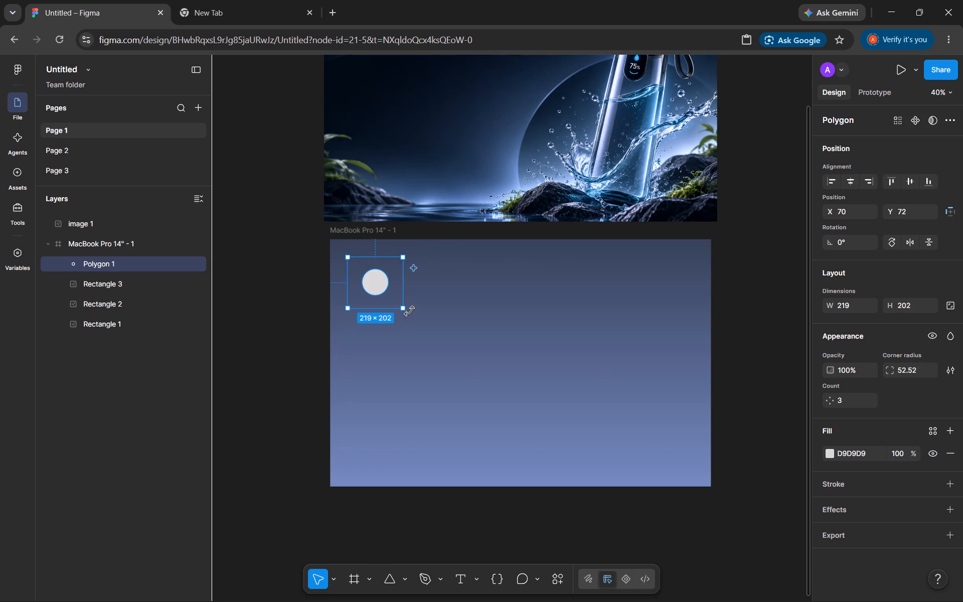
pyautogui.click(409, 312)
pyautogui.moveTo(405, 310); pyautogui.dragTo(416, 318)
pyautogui.moveTo(416, 318); pyautogui.dragTo(443, 342)
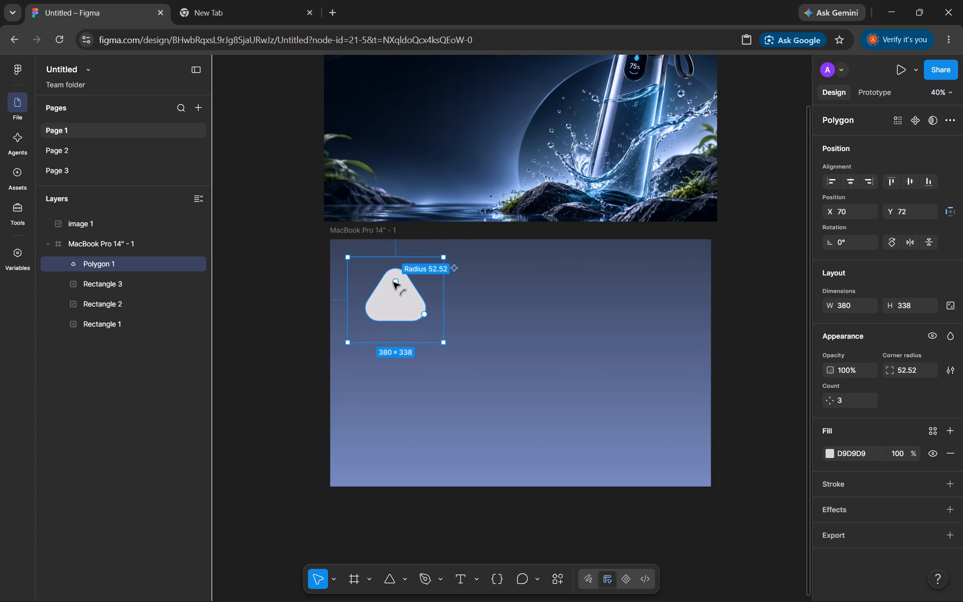
pyautogui.moveTo(393, 282); pyautogui.dragTo(393, 319)
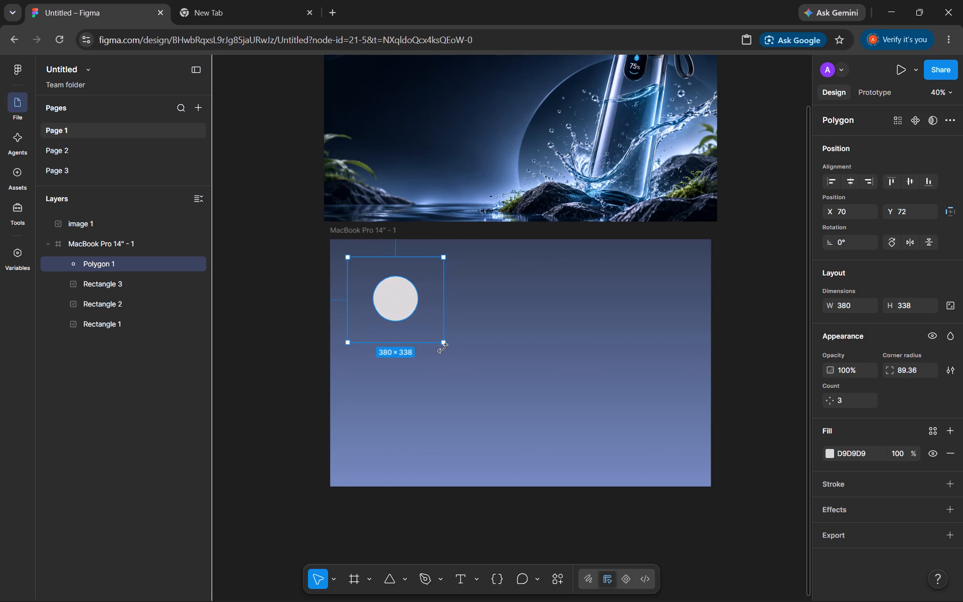
pyautogui.moveTo(443, 339); pyautogui.dragTo(540, 422)
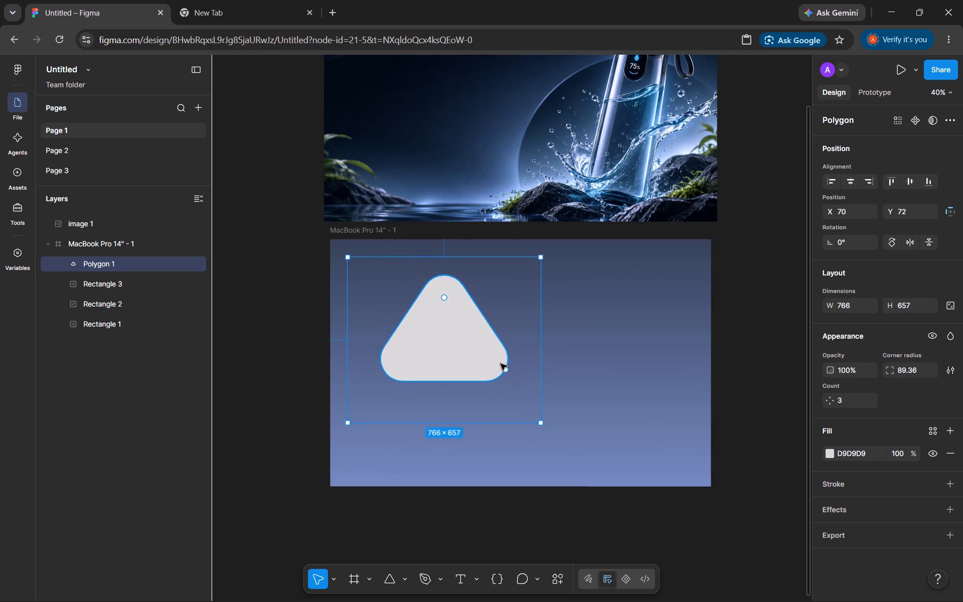
pyautogui.click(445, 300)
pyautogui.click(445, 307)
pyautogui.moveTo(445, 295); pyautogui.dragTo(449, 363)
# Move the circle partly beyond the frame's upper-left corner, to about X -335, Y -329, keeping it inside the MacBook Pro 14" frame.
pyautogui.moveTo(434, 325); pyautogui.dragTo(364, 271)
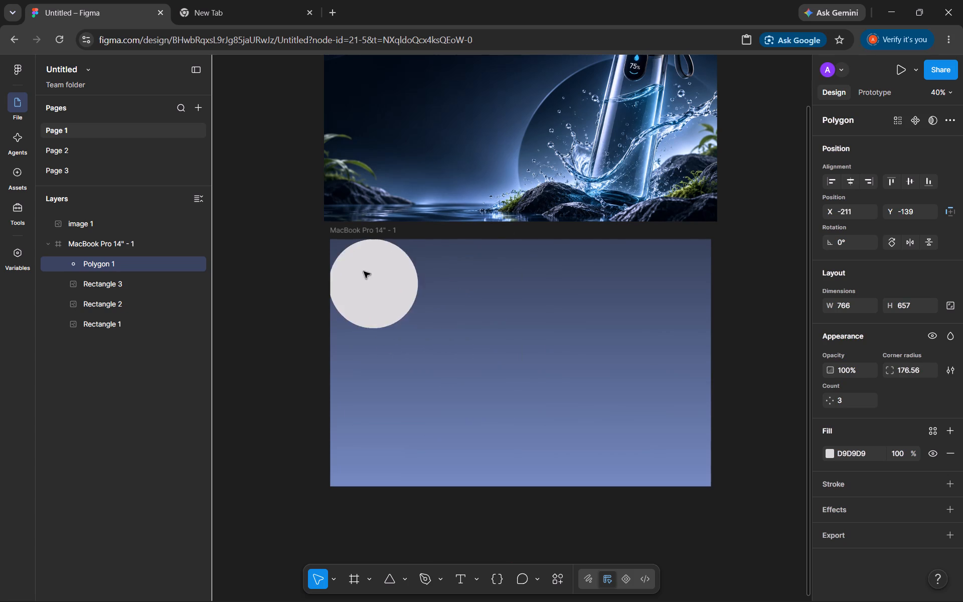
pyautogui.moveTo(364, 271); pyautogui.dragTo(349, 255)
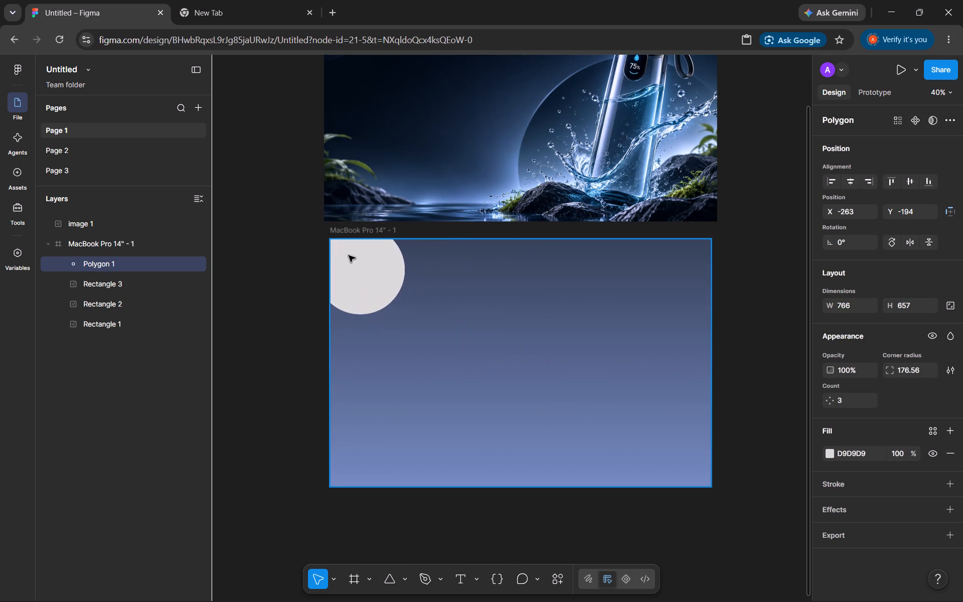
pyautogui.moveTo(349, 255); pyautogui.dragTo(348, 255)
pyautogui.moveTo(364, 271); pyautogui.dragTo(357, 266)
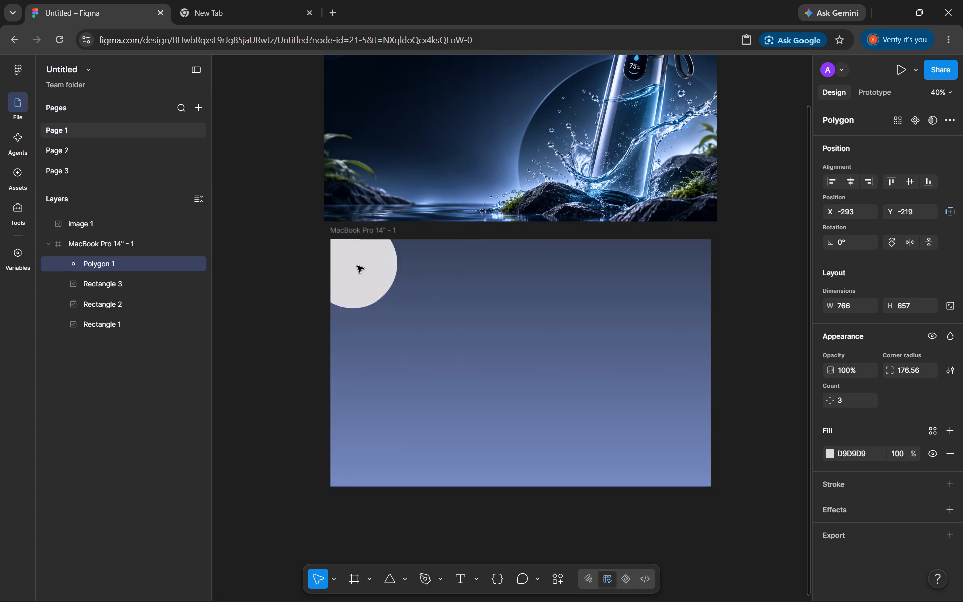
pyautogui.moveTo(357, 266); pyautogui.dragTo(349, 260)
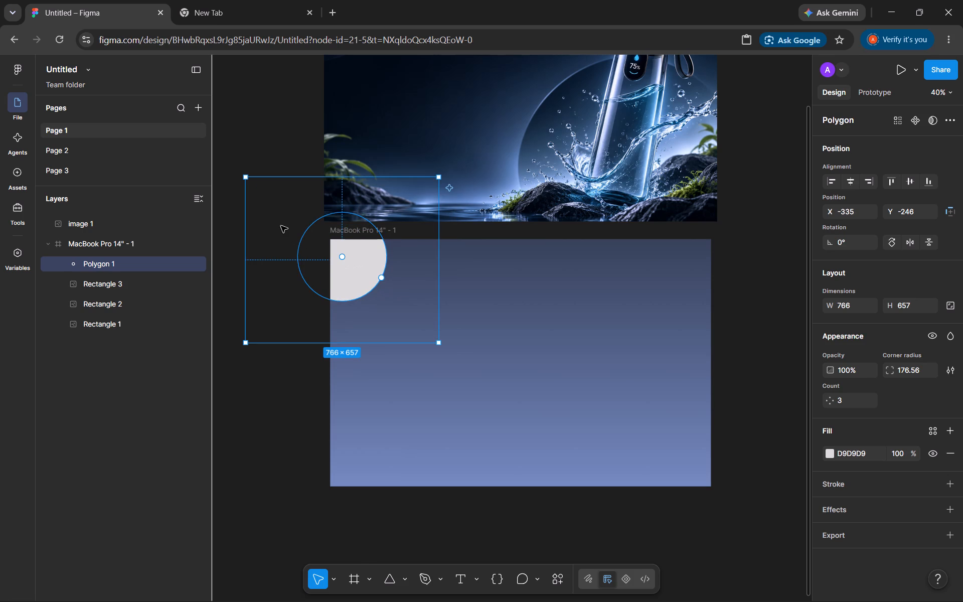
pyautogui.click(281, 226)
pyautogui.scroll(1, 267, 146)
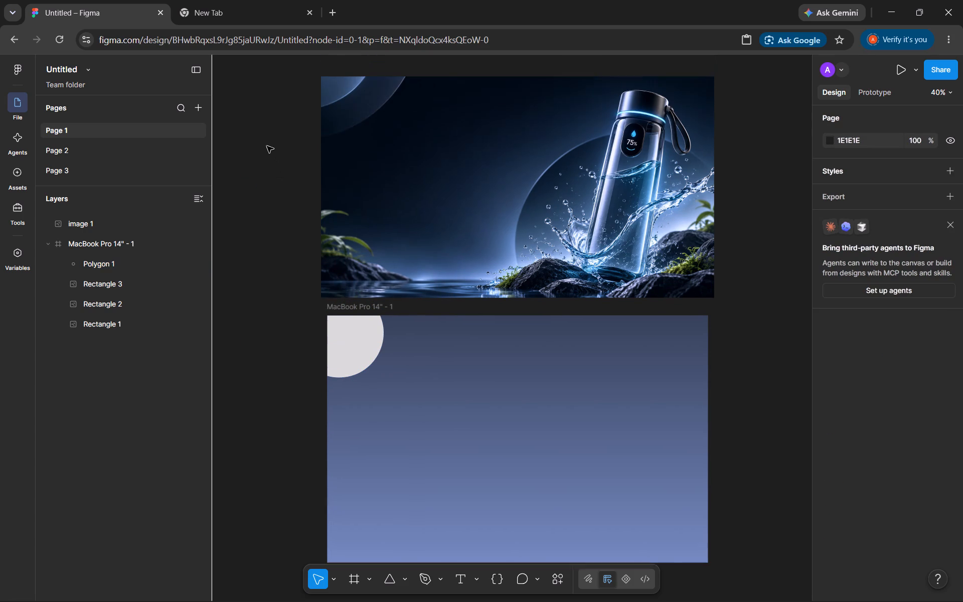
pyautogui.scroll(1, 267, 146)
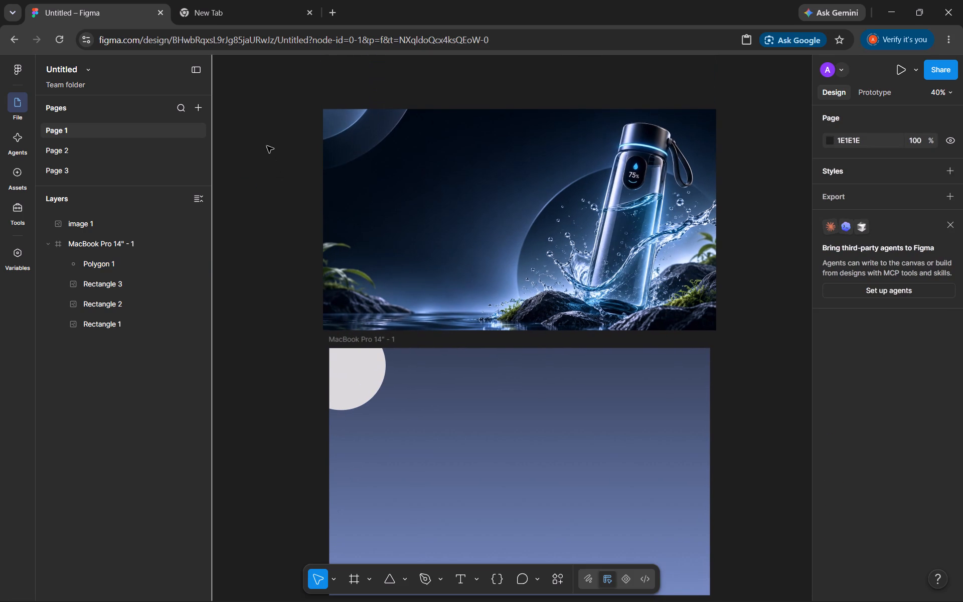
pyautogui.moveTo(353, 369); pyautogui.dragTo(328, 345)
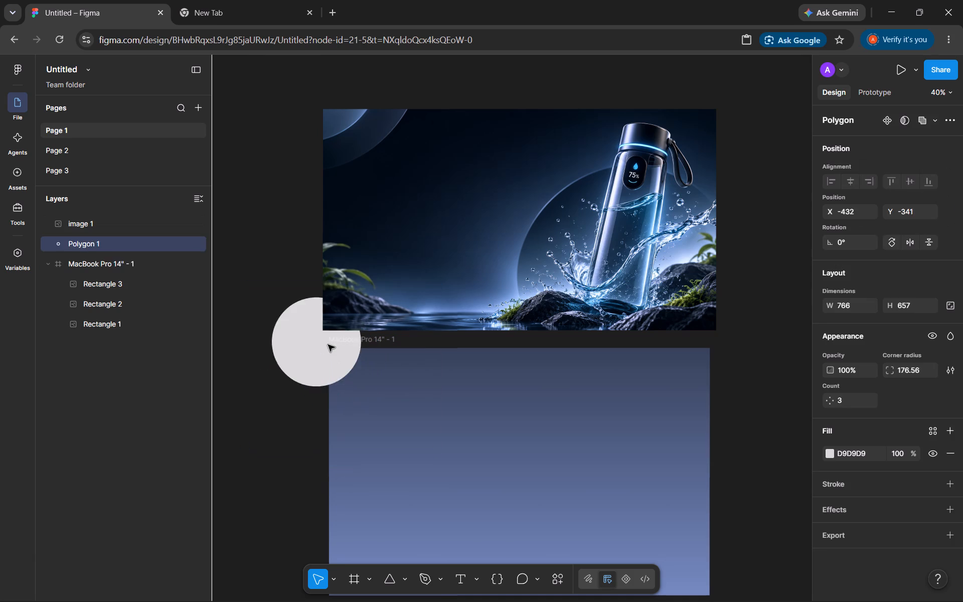
pyautogui.moveTo(328, 345); pyautogui.dragTo(352, 349)
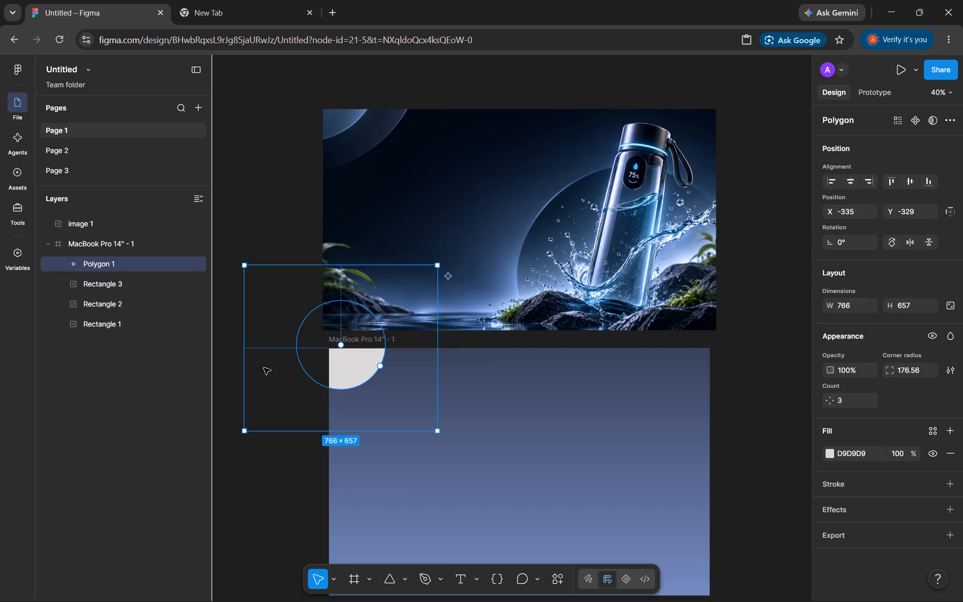
pyautogui.click(264, 368)
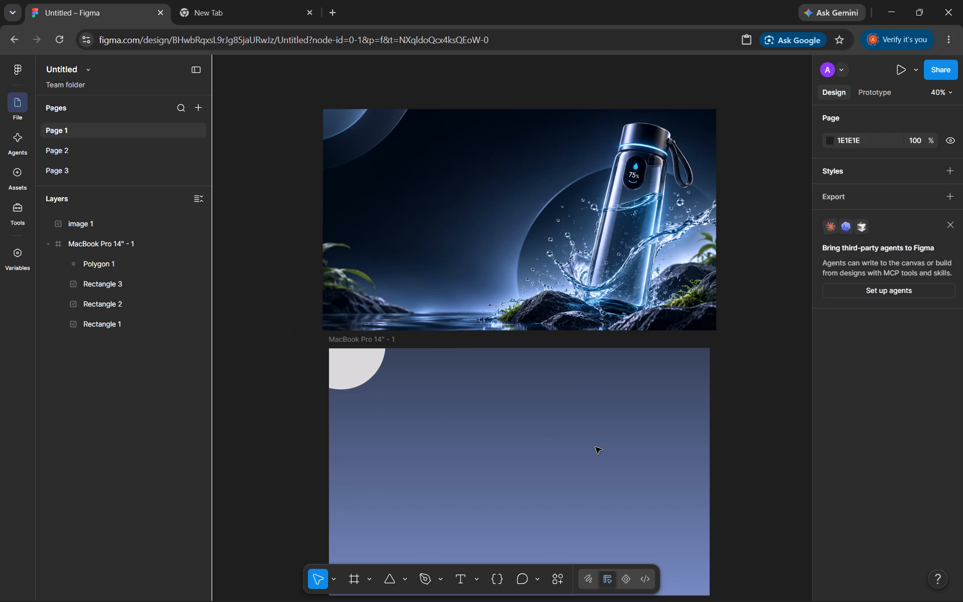
# Remove the background from the bottle image above the frame.
pyautogui.scroll(-1, 595, 446)
pyautogui.hscroll(-1, 595, 446)
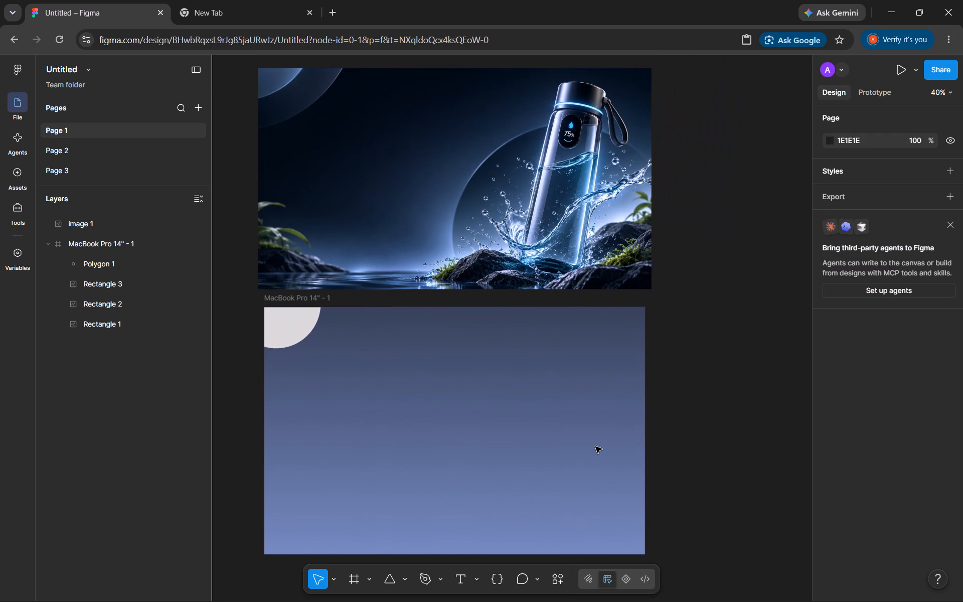
pyautogui.click(516, 161)
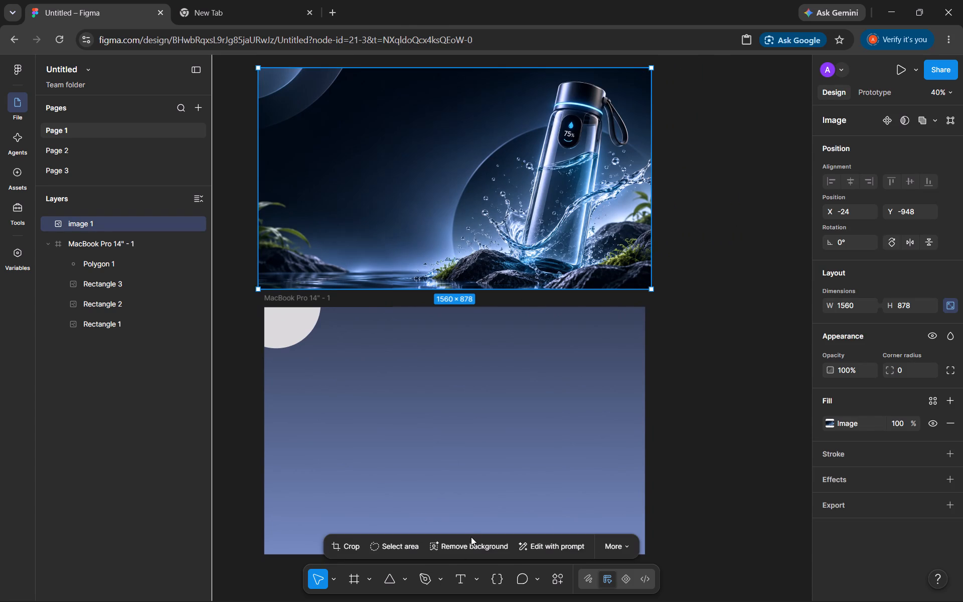
pyautogui.click(447, 544)
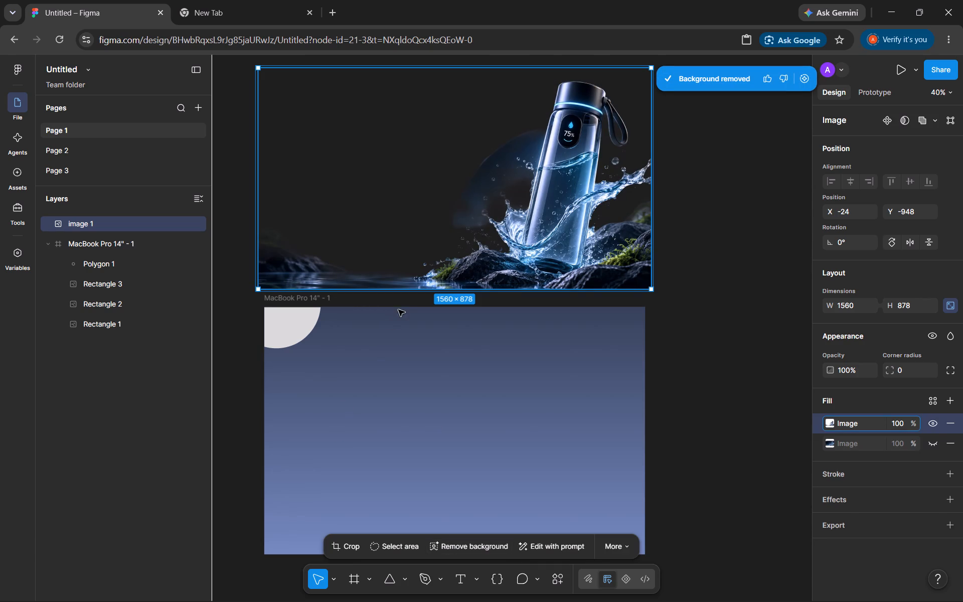
# Move the cut-out bottle image down into the MacBook Pro 14" frame, to about X -48, Y 144.
pyautogui.moveTo(409, 165); pyautogui.dragTo(393, 440)
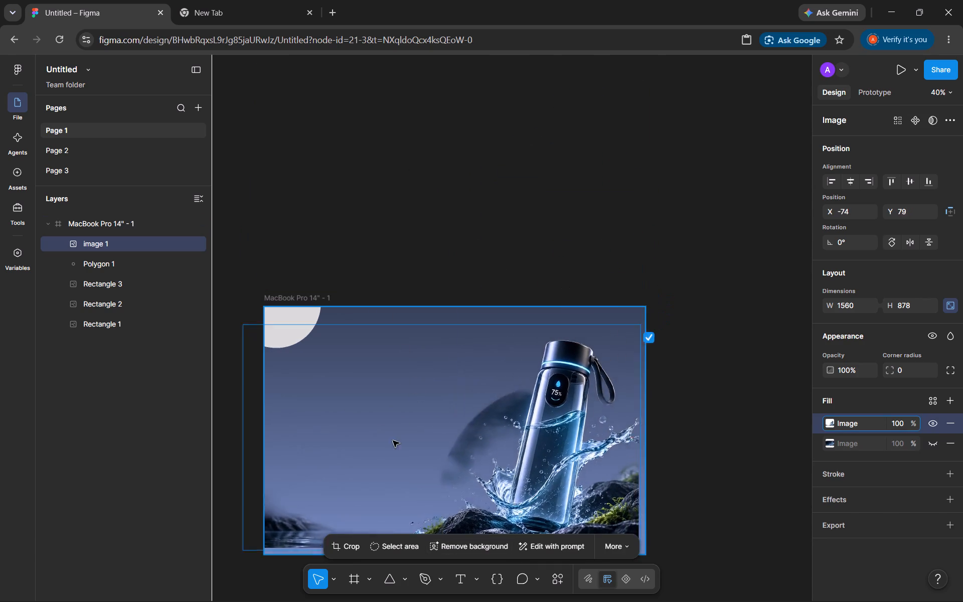
pyautogui.moveTo(393, 440); pyautogui.dragTo(401, 440)
pyautogui.scroll(-1, 460, 150)
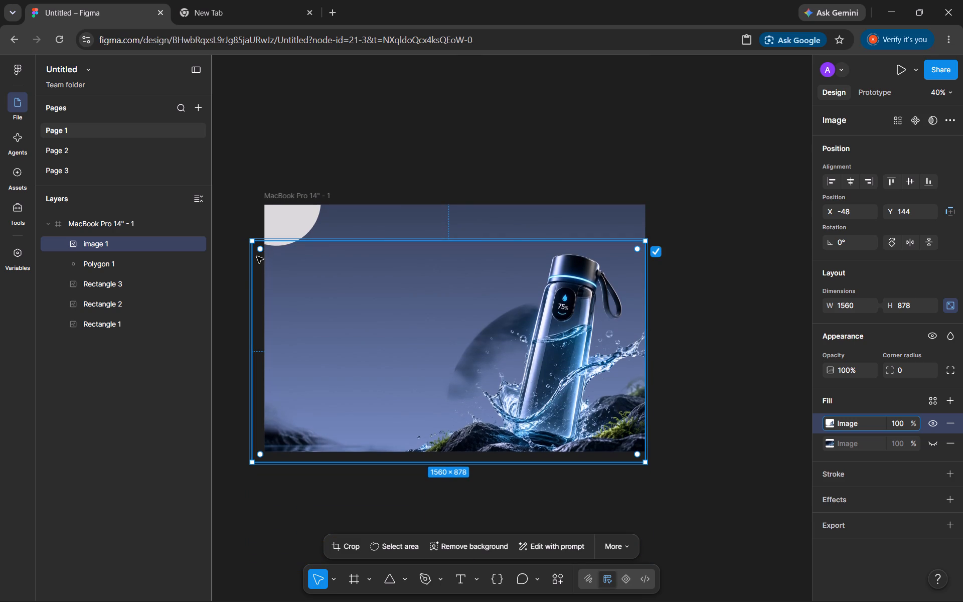
# Scale the bottle image proportionally to about 1524 × 857 so it roughly spans the frame's width.
pyautogui.moveTo(249, 297); pyautogui.dragTo(267, 297)
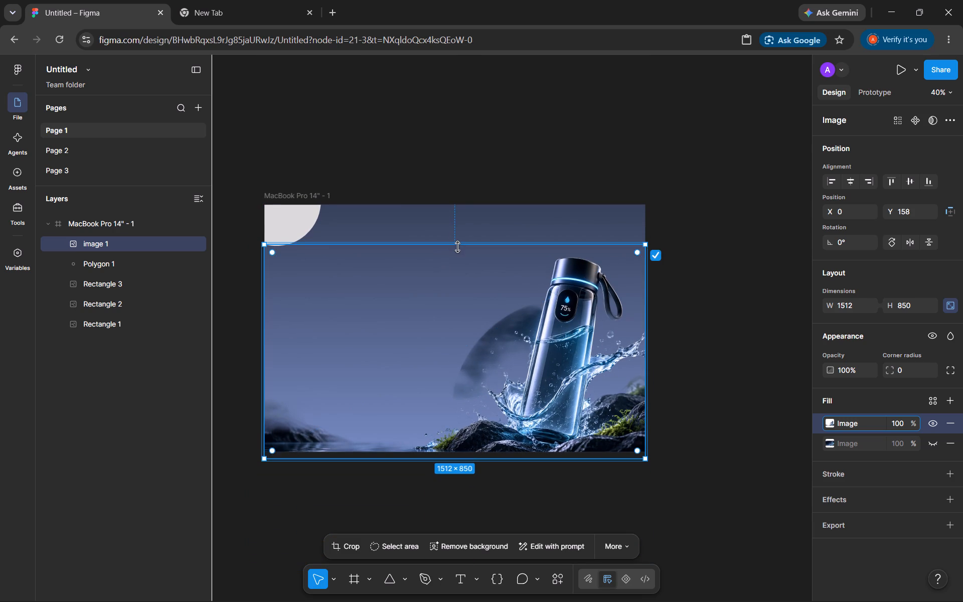
pyautogui.moveTo(458, 247); pyautogui.dragTo(457, 207)
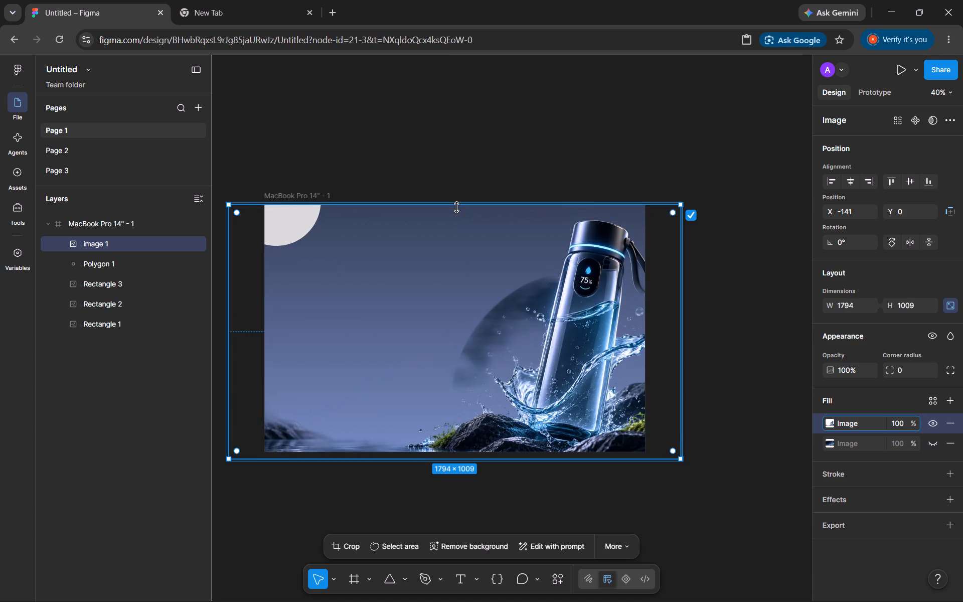
pyautogui.moveTo(682, 207); pyautogui.dragTo(654, 207)
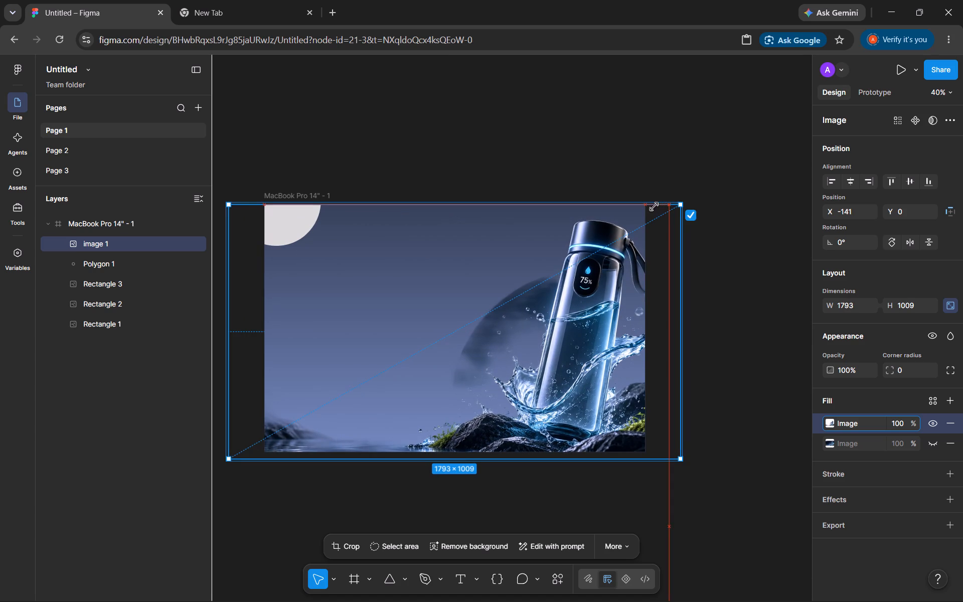
pyautogui.moveTo(654, 207); pyautogui.dragTo(616, 217)
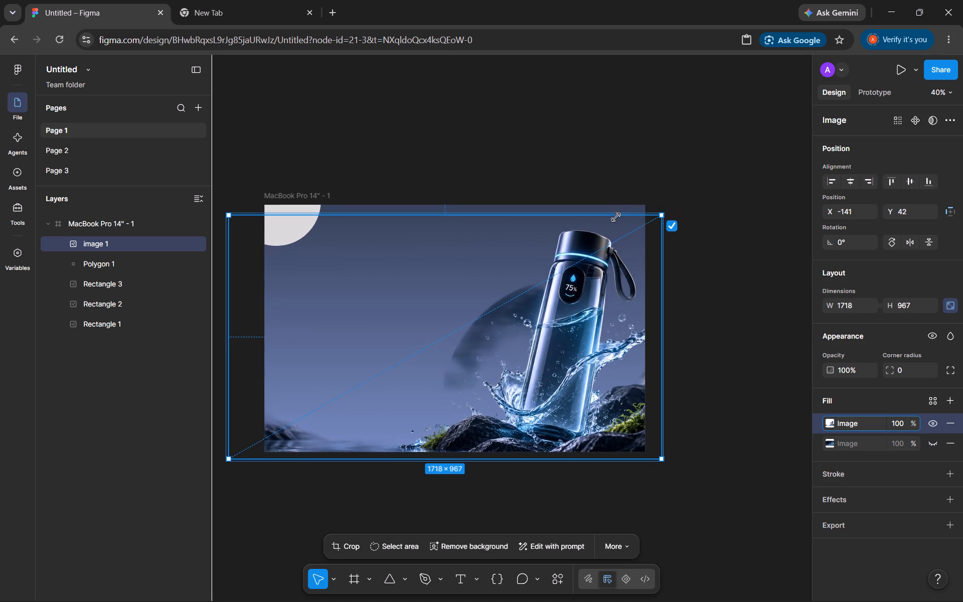
pyautogui.moveTo(616, 217); pyautogui.dragTo(576, 229)
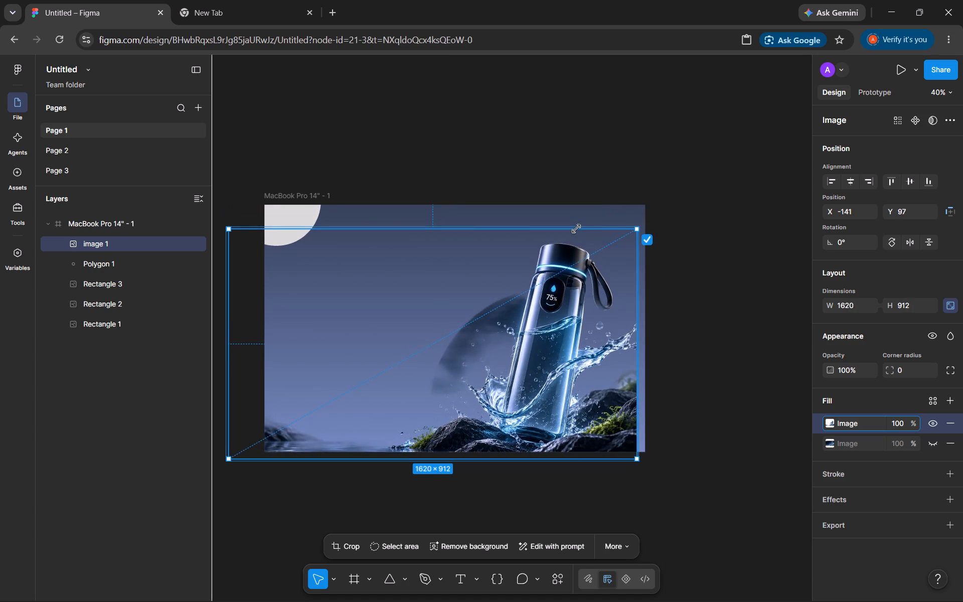
pyautogui.moveTo(576, 229); pyautogui.dragTo(528, 258)
pyautogui.moveTo(392, 349); pyautogui.dragTo(396, 344)
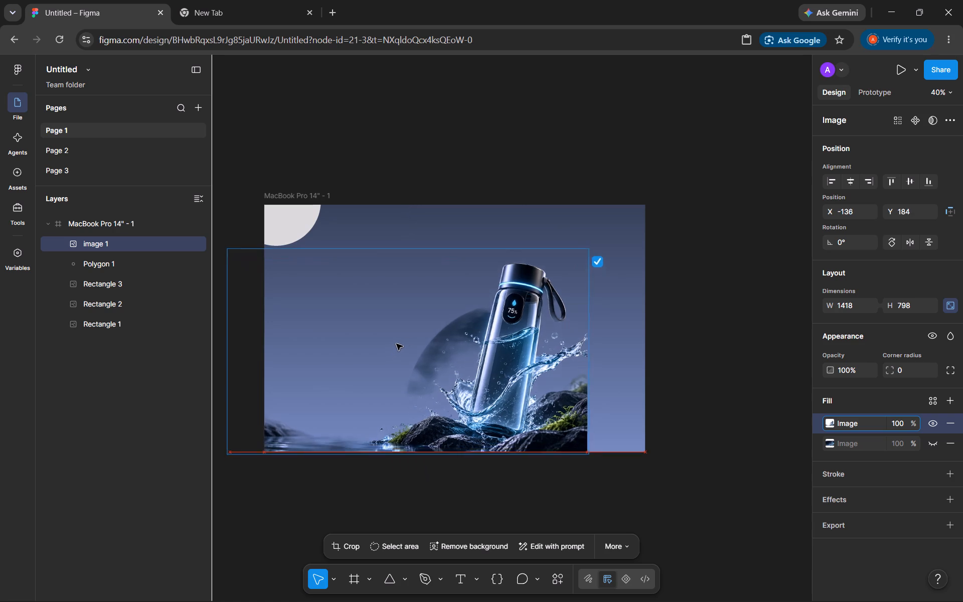
pyautogui.moveTo(396, 344); pyautogui.dragTo(445, 338)
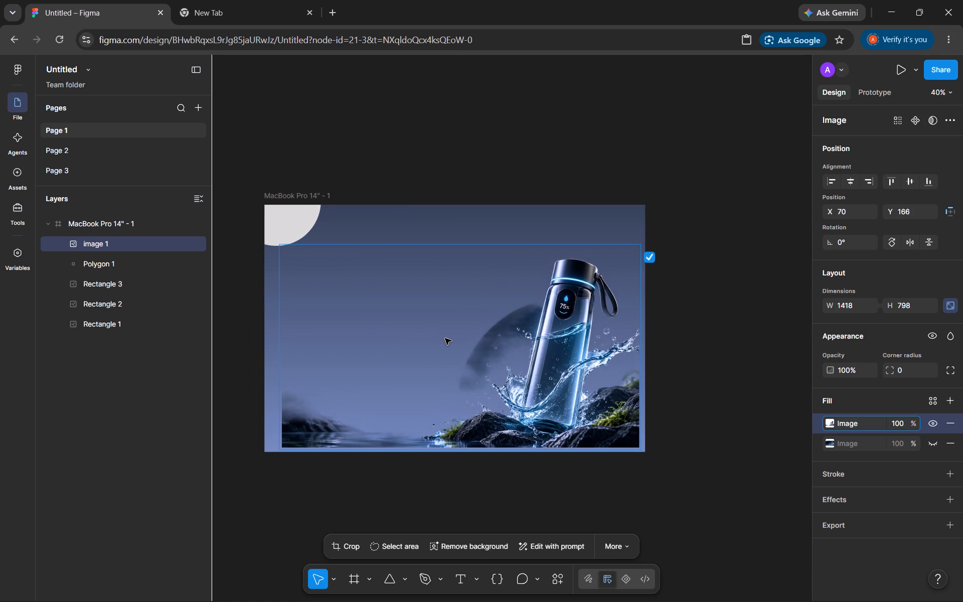
pyautogui.moveTo(445, 338); pyautogui.dragTo(445, 339)
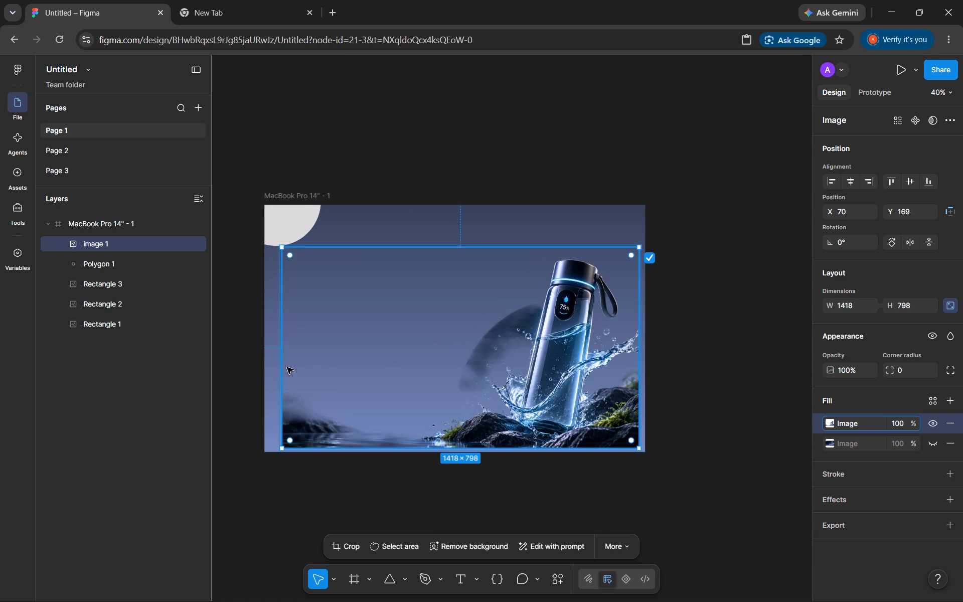
pyautogui.moveTo(284, 367); pyautogui.dragTo(267, 366)
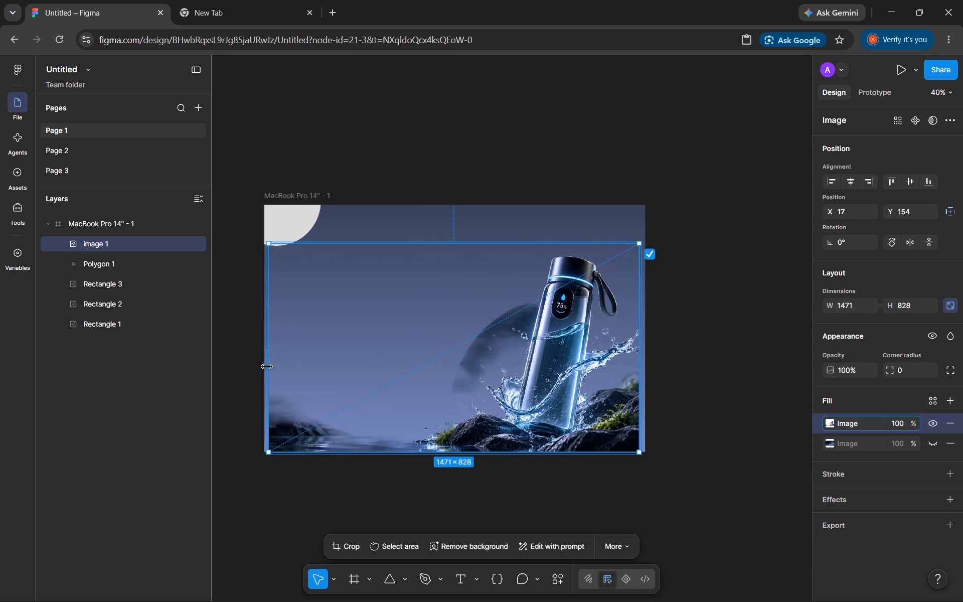
pyautogui.moveTo(267, 366); pyautogui.dragTo(266, 366)
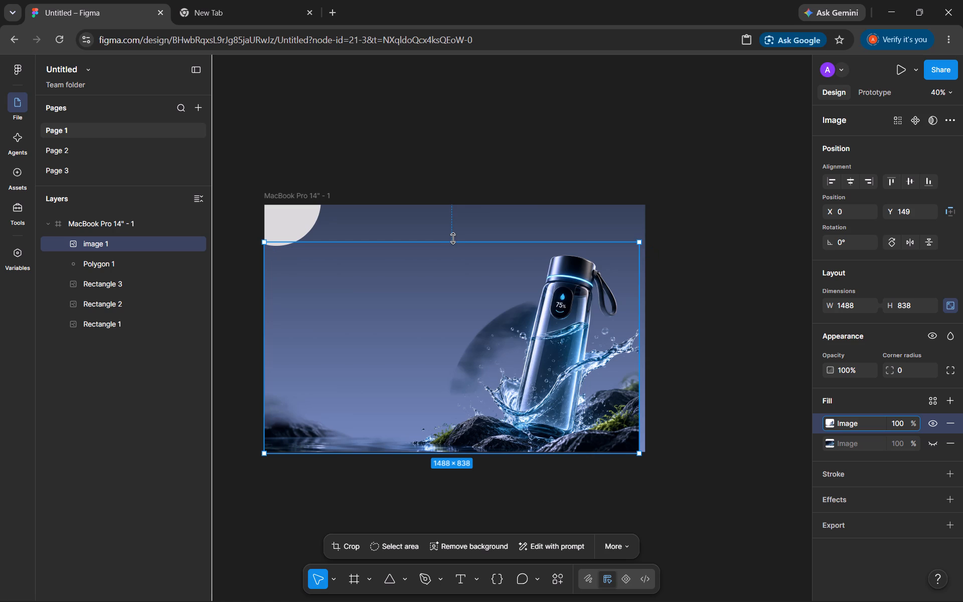
pyautogui.click(454, 241)
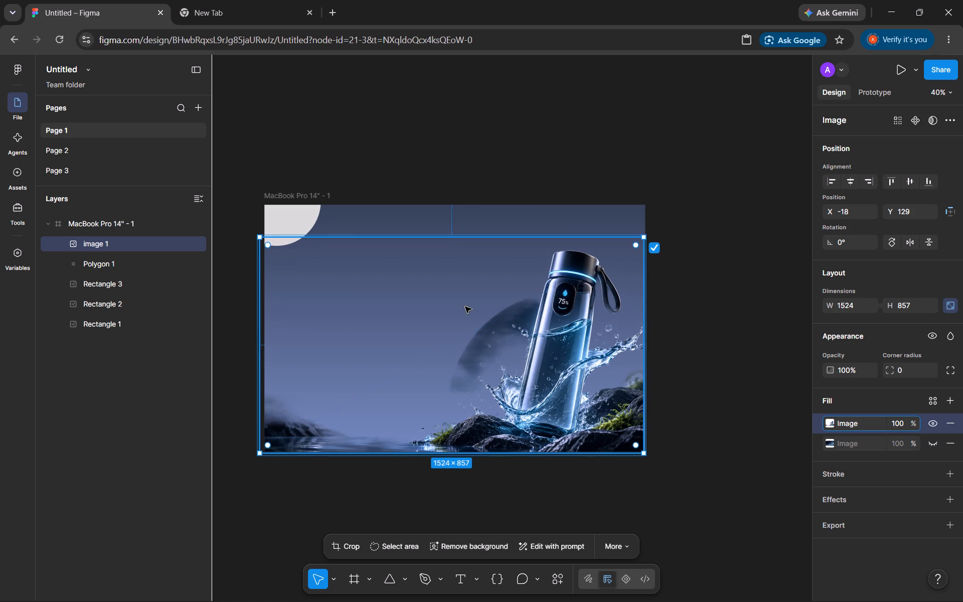
# Move the bottle image to X 0, Y 125 so it sits flush with the frame's left and bottom edges.
pyautogui.click(673, 306)
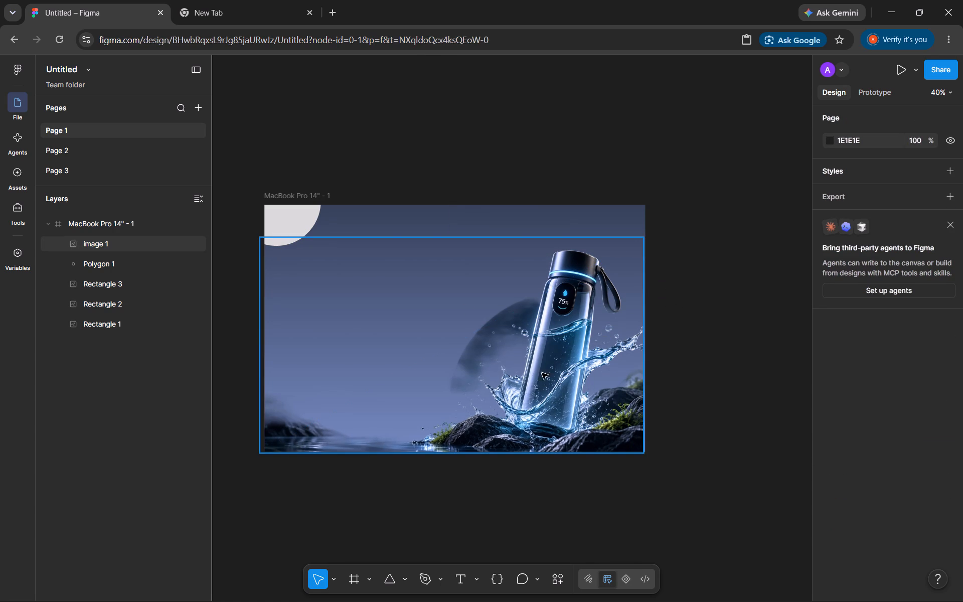
pyautogui.click(457, 327)
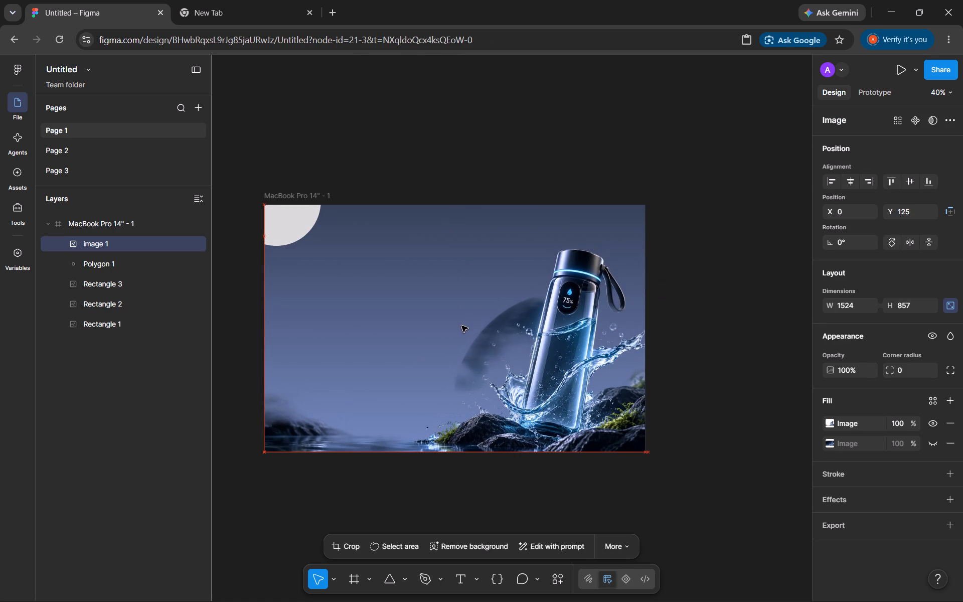
pyautogui.click(706, 295)
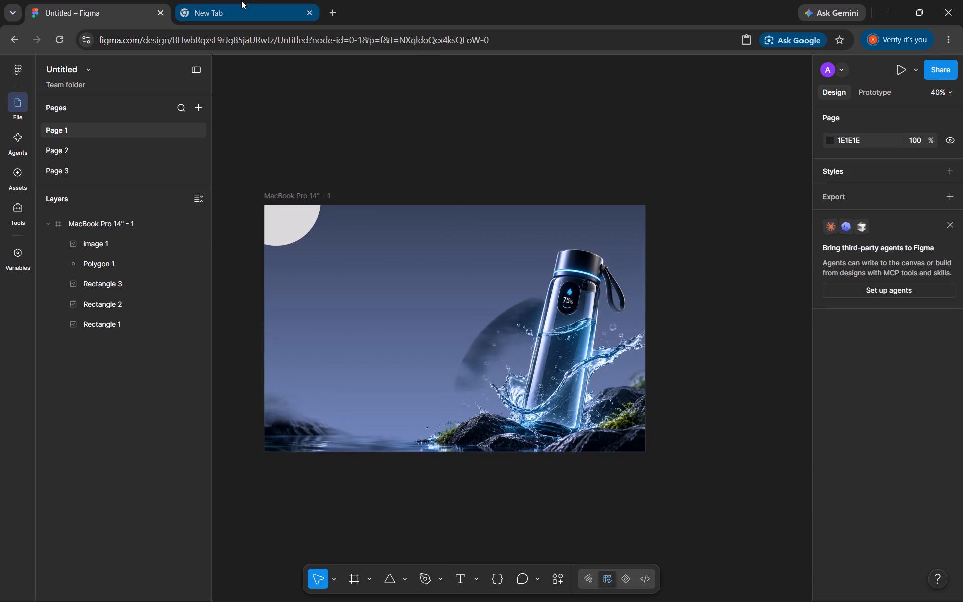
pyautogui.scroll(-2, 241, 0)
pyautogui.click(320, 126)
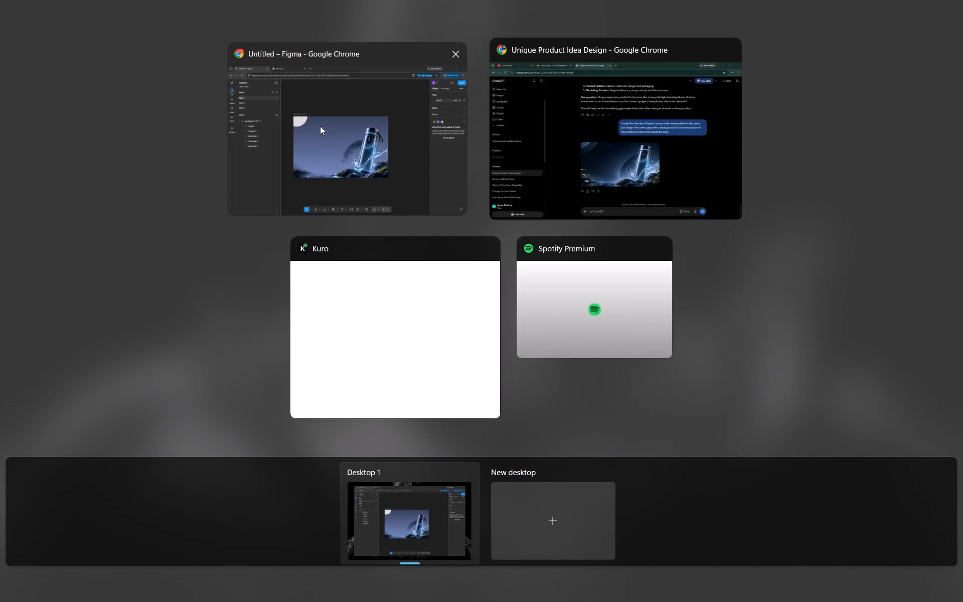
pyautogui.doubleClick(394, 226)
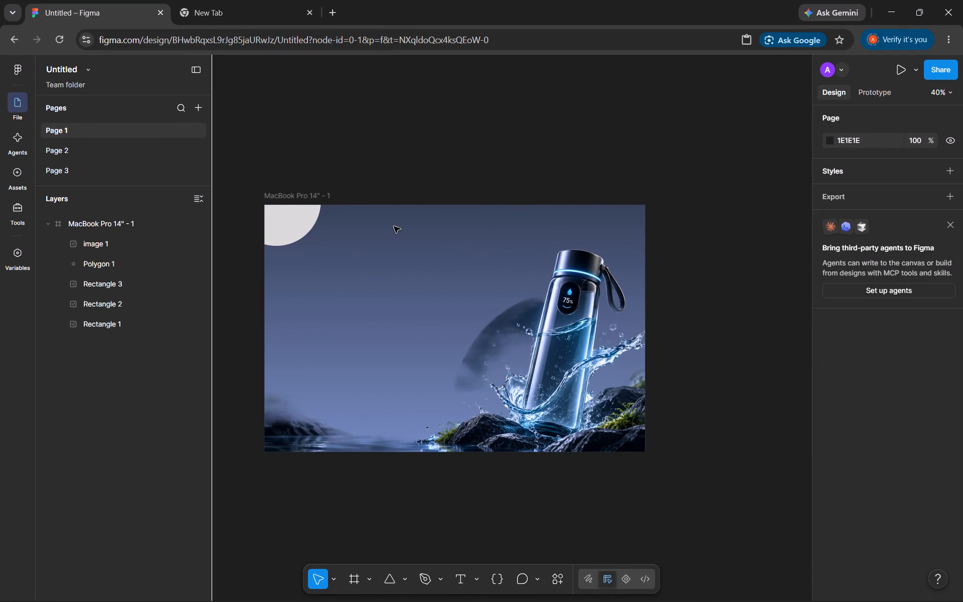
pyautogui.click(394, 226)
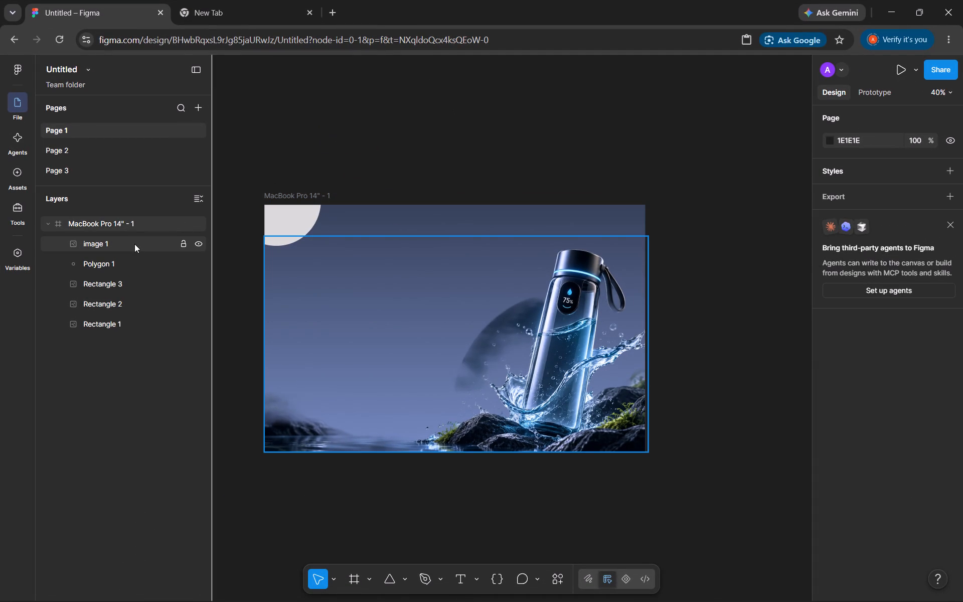
# Inspect the layers inside the MacBook Pro 14" frame one by one: the bottle image, the polygon and the three rectangles.
pyautogui.click(134, 244)
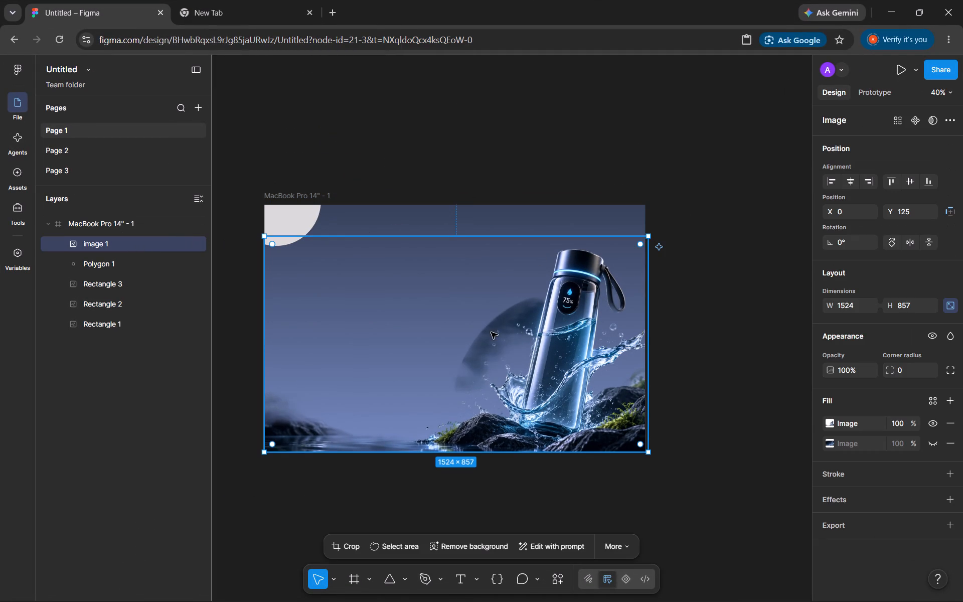
pyautogui.click(129, 297)
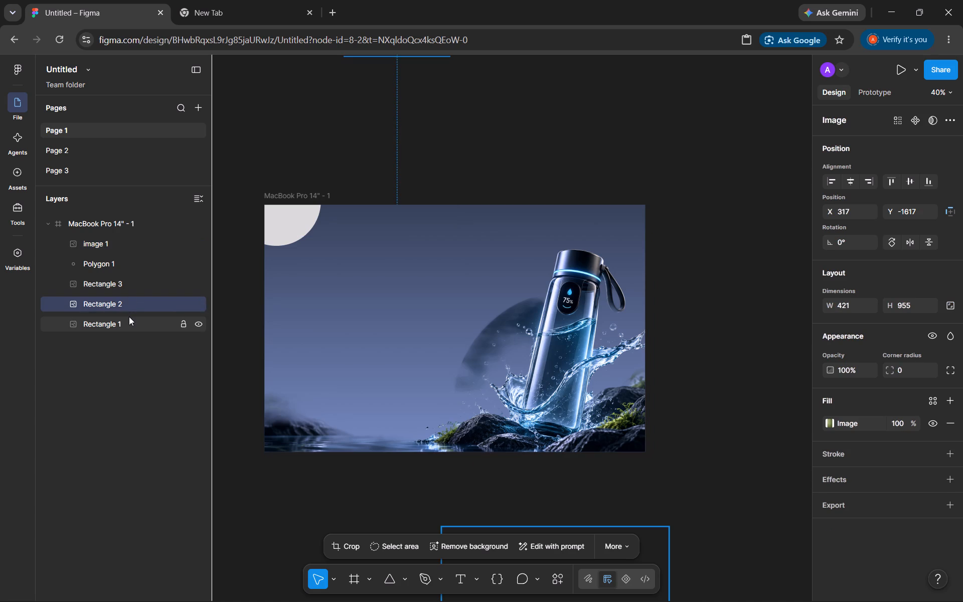
pyautogui.doubleClick(129, 317)
pyautogui.click(123, 305)
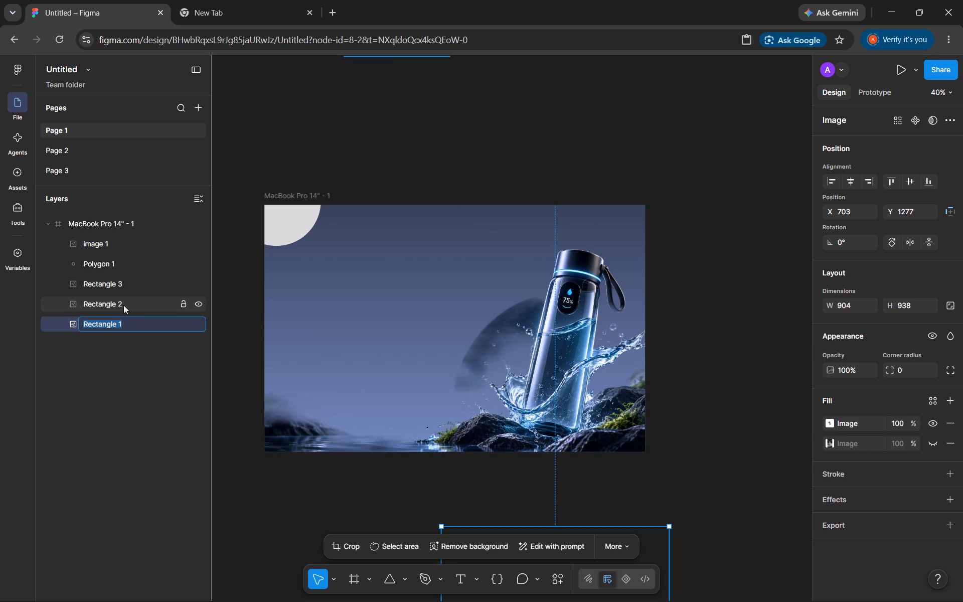
pyautogui.click(117, 289)
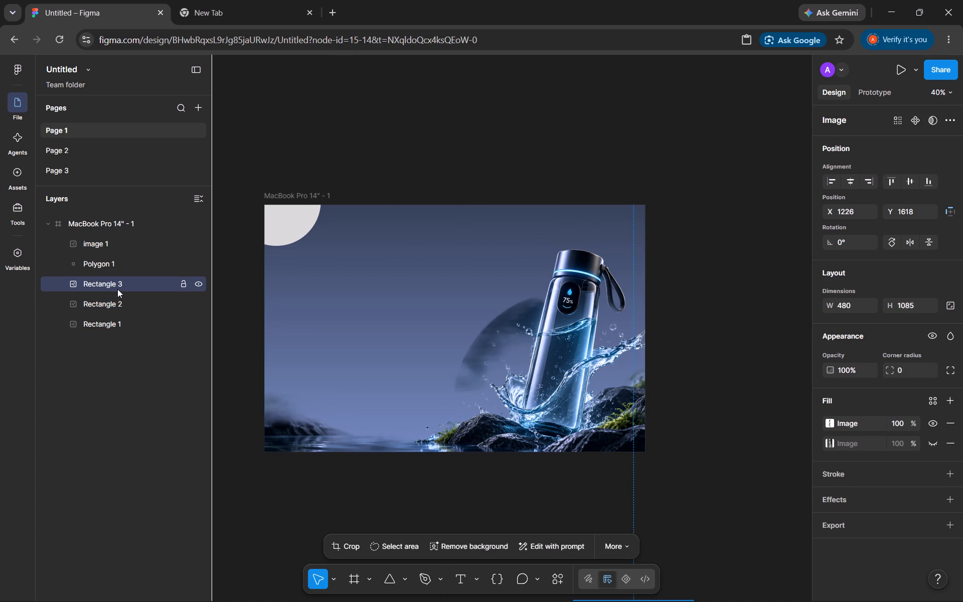
pyautogui.click(112, 267)
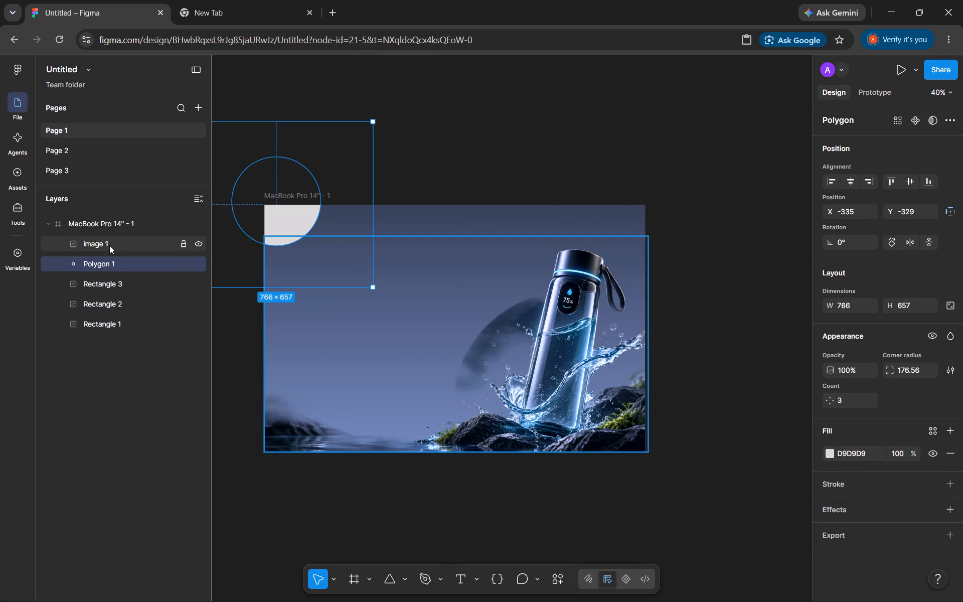
pyautogui.click(109, 245)
# Copy the hex colour 738BC0 from the 100% stop of the MacBook Pro 14" frame's linear gradient fill.
pyautogui.click(103, 214)
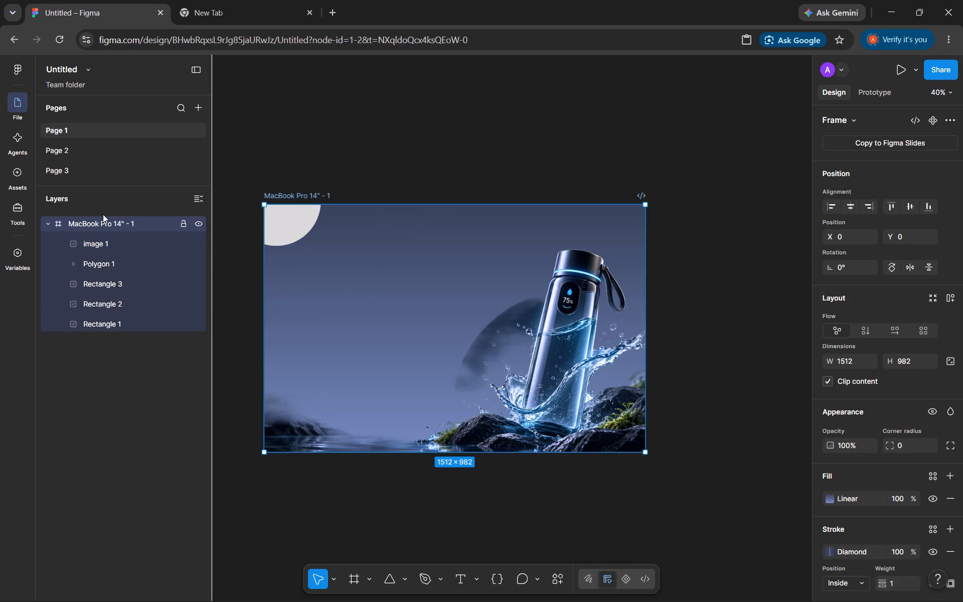
pyautogui.scroll(-1, 776, 382)
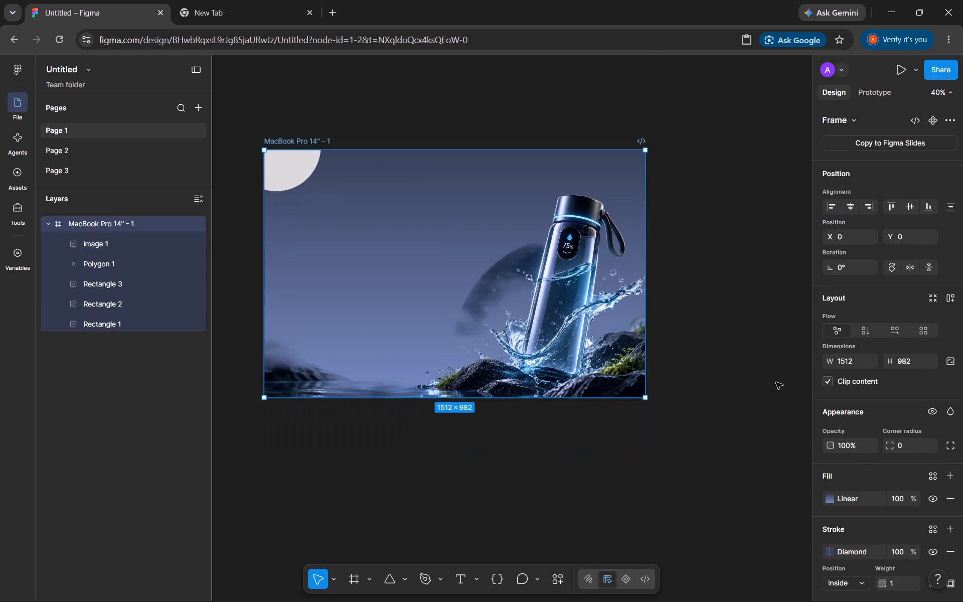
pyautogui.scroll(-1, 776, 382)
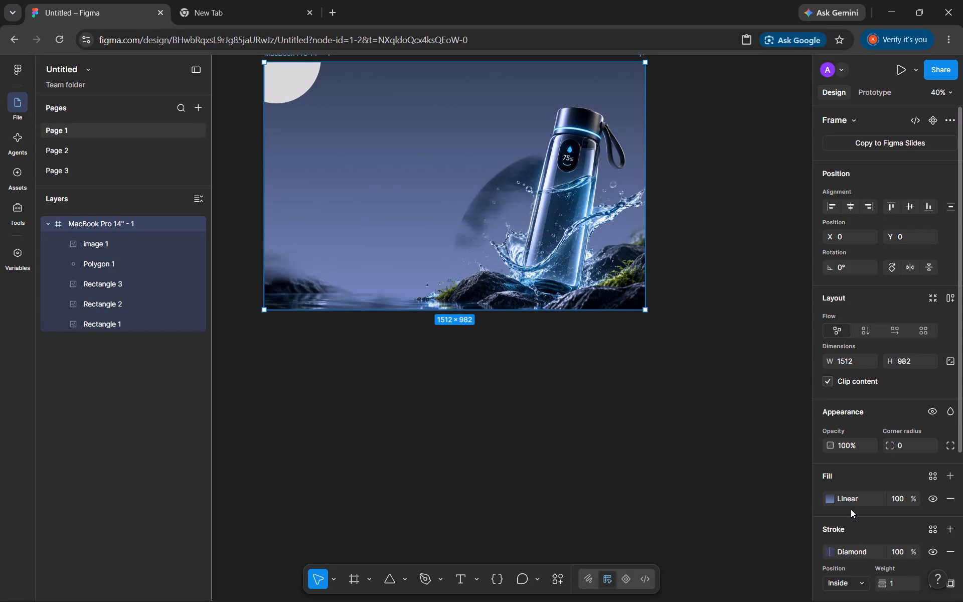
pyautogui.scroll(1, 470, 511)
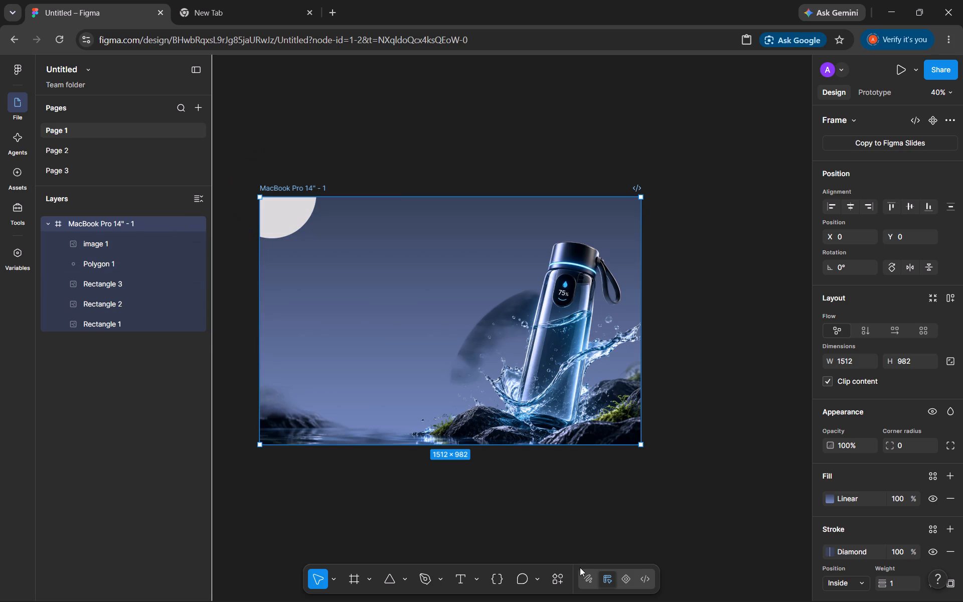
pyautogui.click(867, 499)
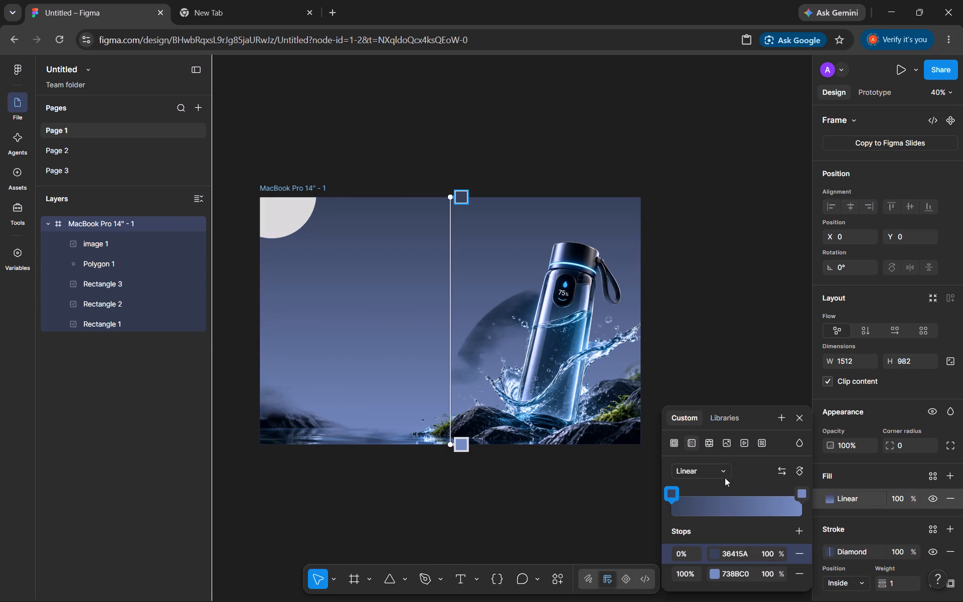
pyautogui.click(752, 322)
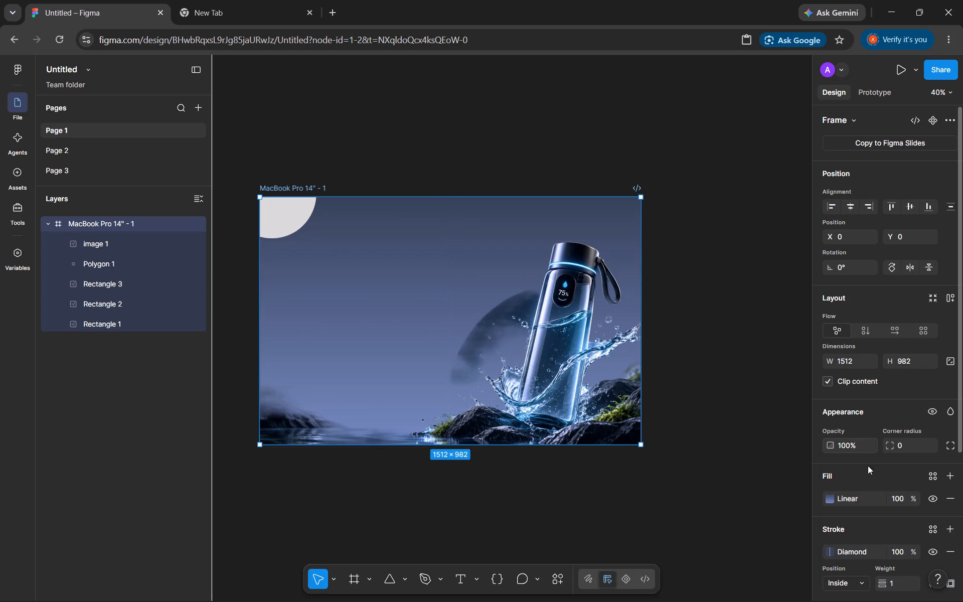
pyautogui.click(851, 499)
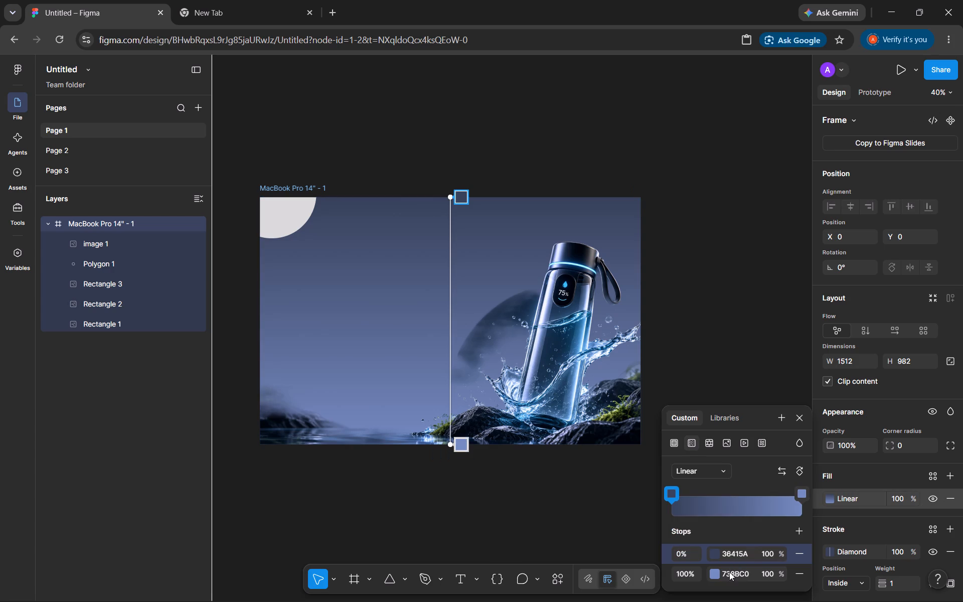
pyautogui.click(729, 572)
pyautogui.hotkey('ctrl', 'c')
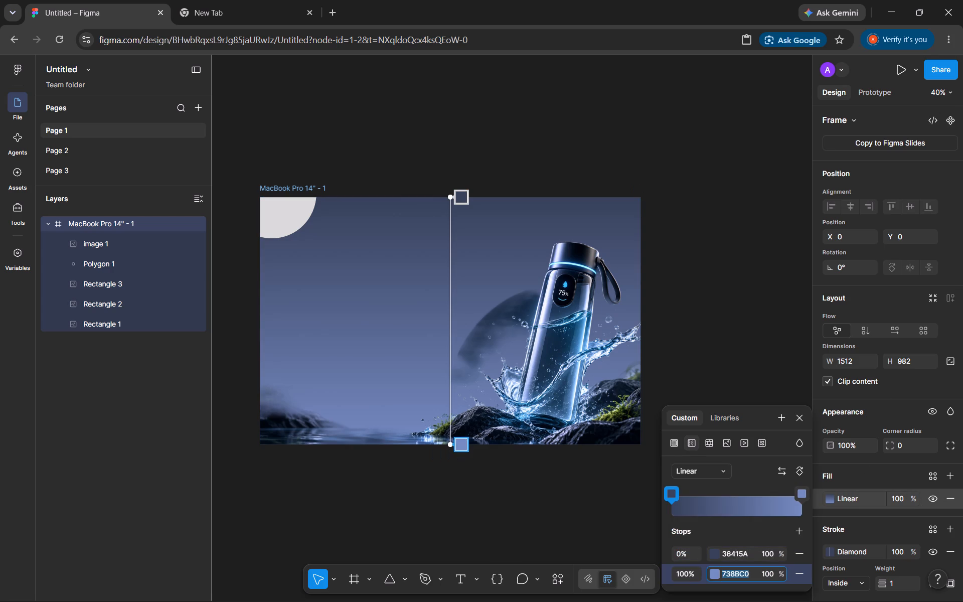
pyautogui.click(472, 65)
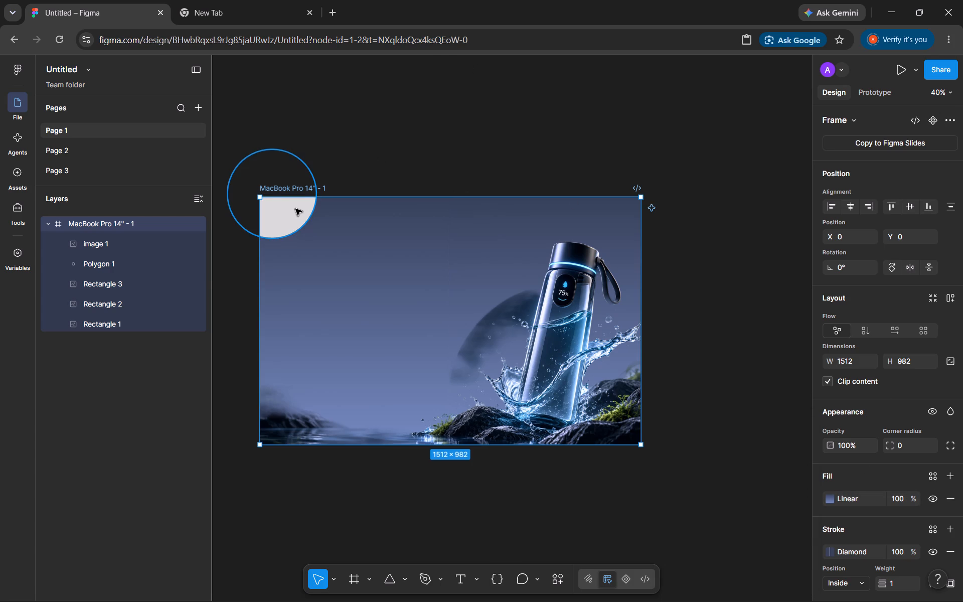
# Set the fill of the grey circle in the frame's top-left corner to hex colour 738BC0.
pyautogui.click(295, 209)
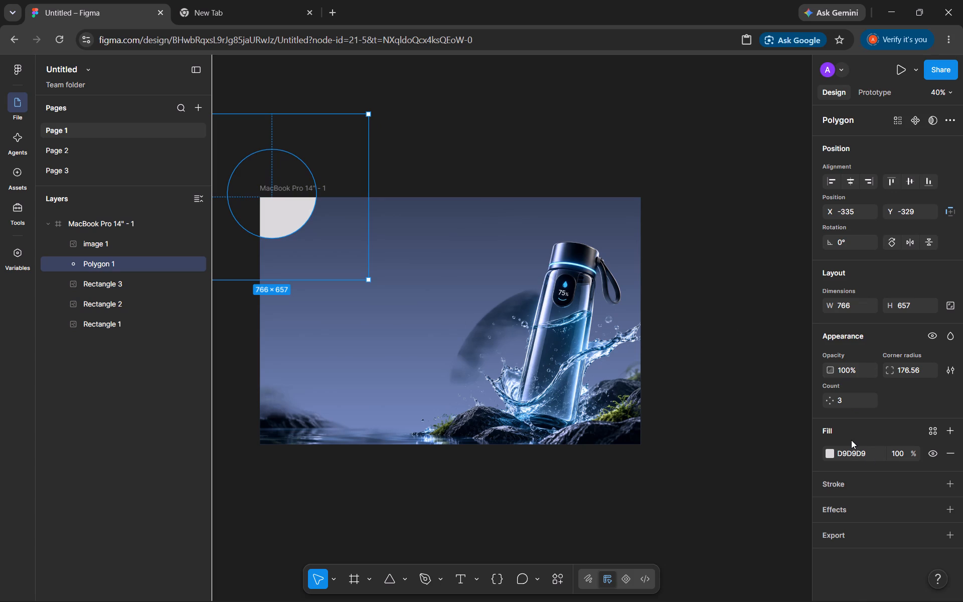
pyautogui.click(851, 448)
pyautogui.press('BackSpace')
pyautogui.hotkey('ctrl', 'v')
pyautogui.press('Return')
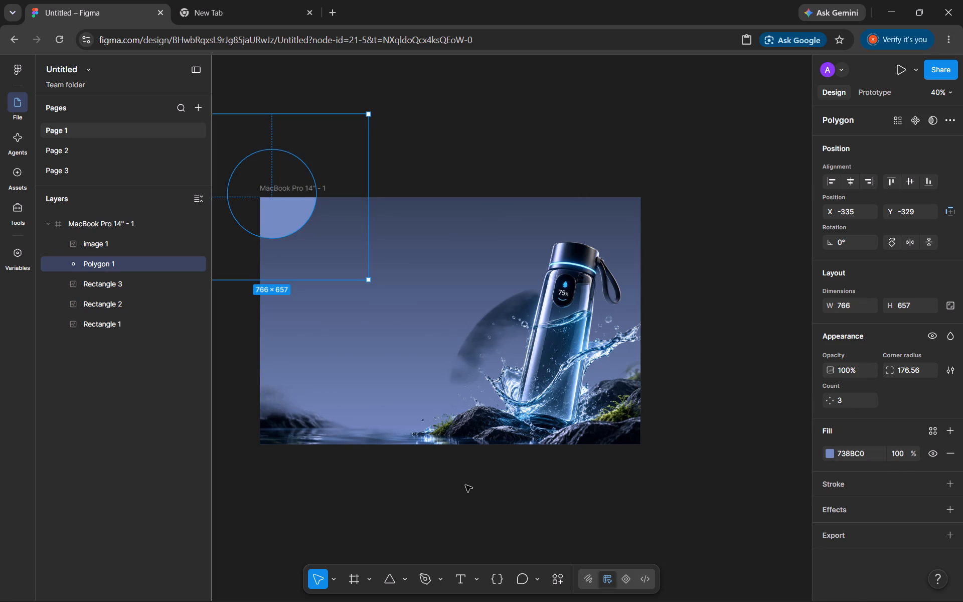
# Draw a second polygon of about 940 × 622 below the frame and round its corners to about 185 to form a circle.
pyautogui.scroll(-1, 465, 485)
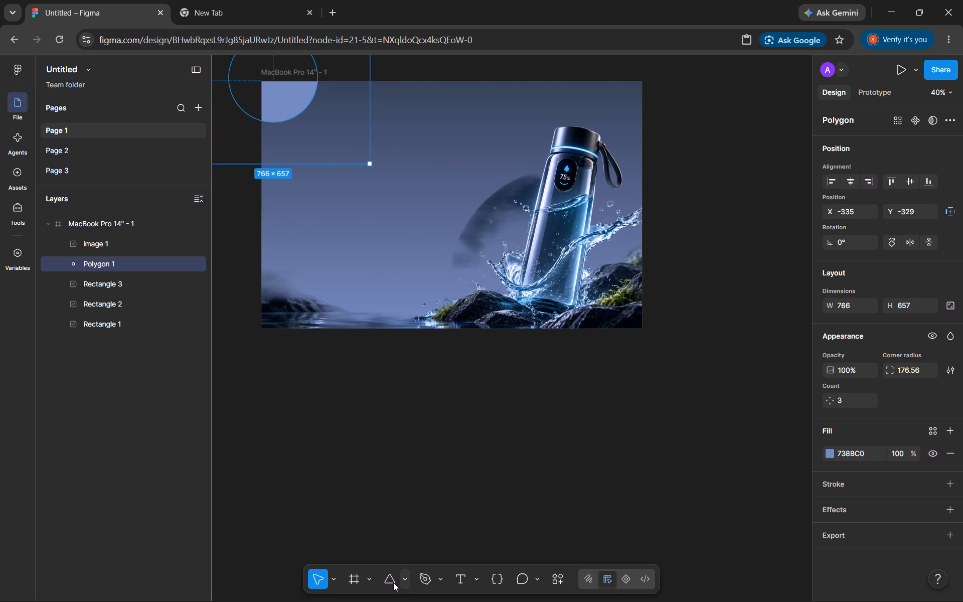
pyautogui.click(393, 582)
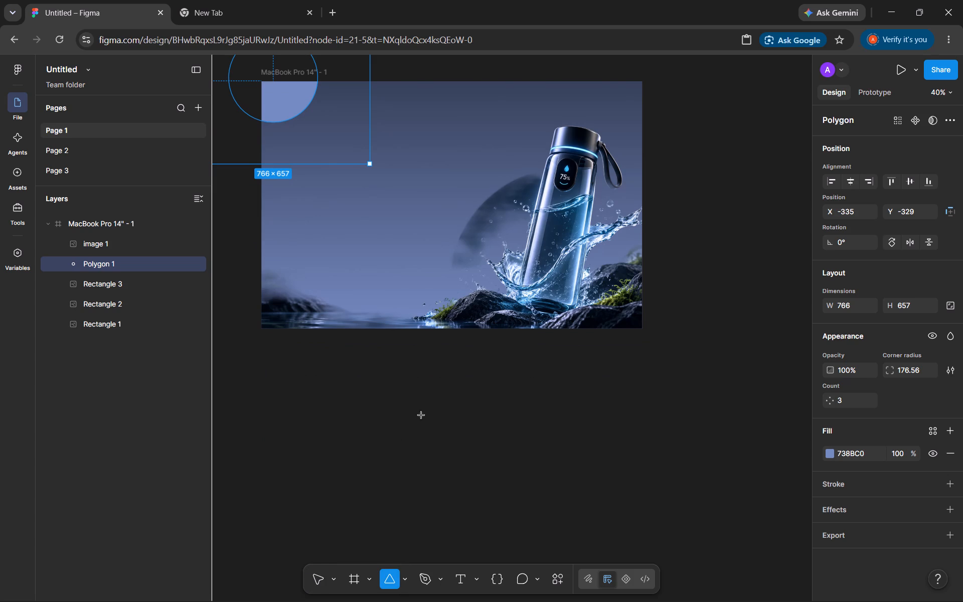
pyautogui.moveTo(421, 415); pyautogui.dragTo(659, 572)
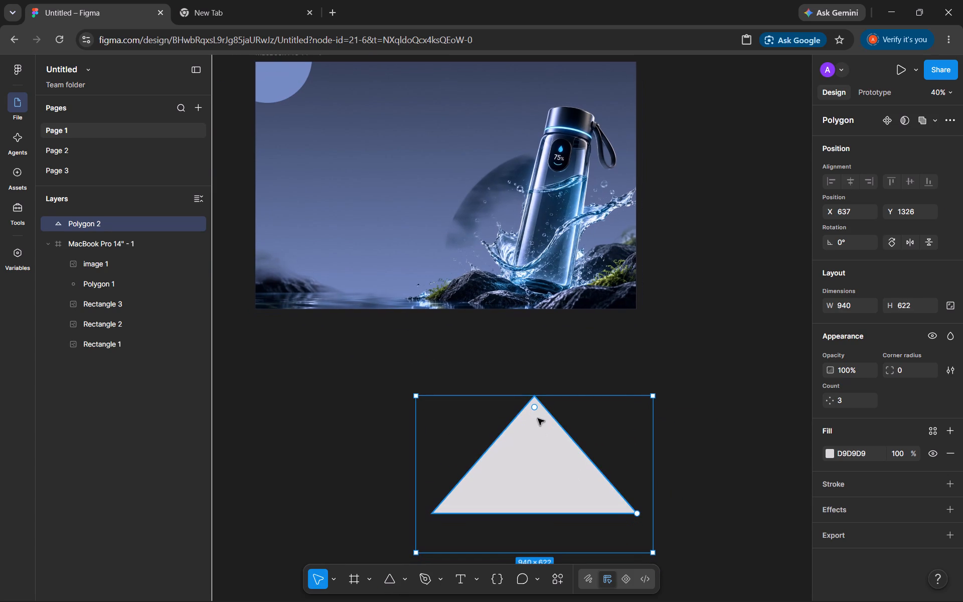
pyautogui.moveTo(535, 410); pyautogui.dragTo(518, 536)
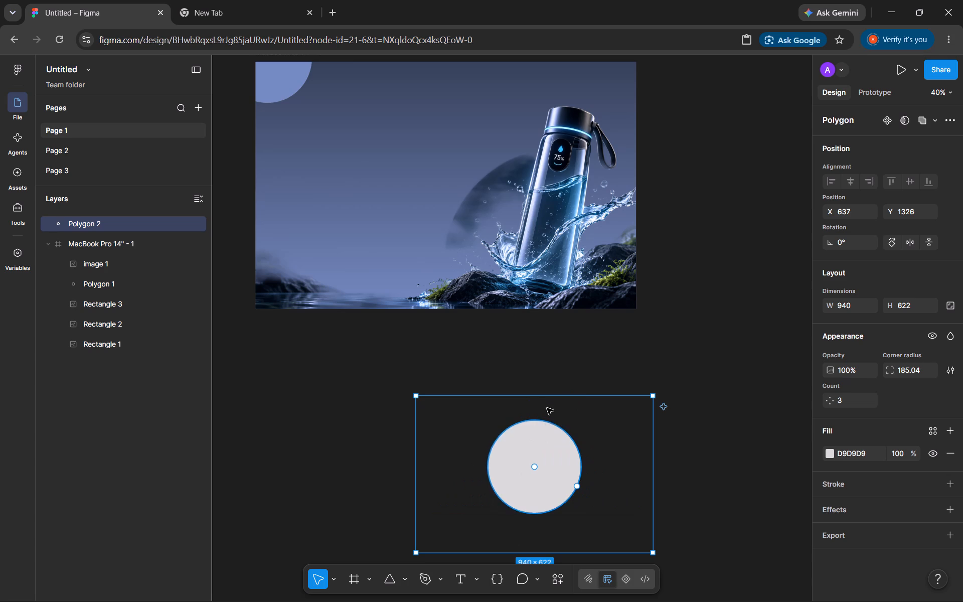
# Place the grey circle over the frame's top-left corner and reorder Polygon 1 above it so the blue circle overlaps it.
pyautogui.moveTo(532, 455); pyautogui.dragTo(286, 135)
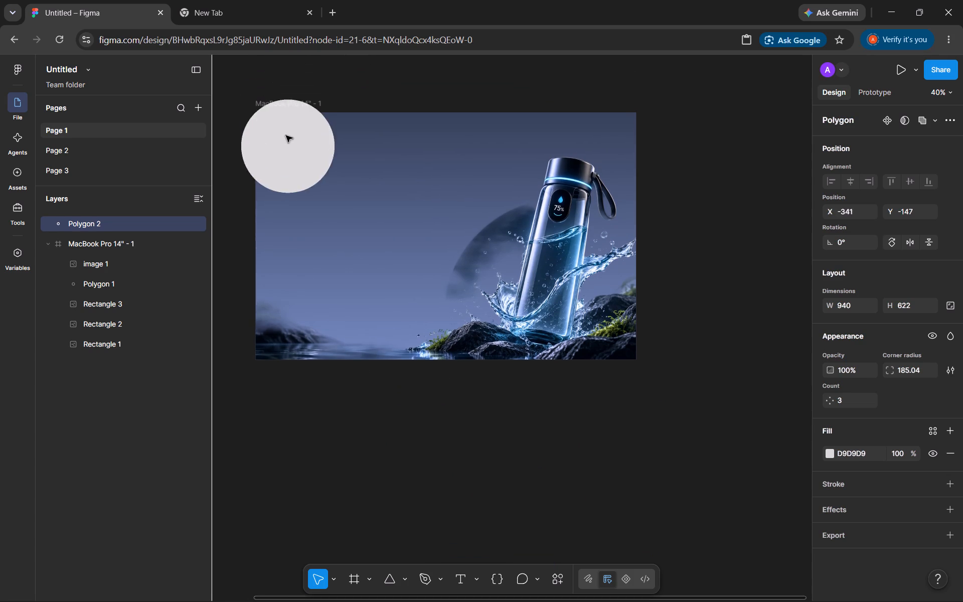
pyautogui.moveTo(286, 135); pyautogui.dragTo(271, 118)
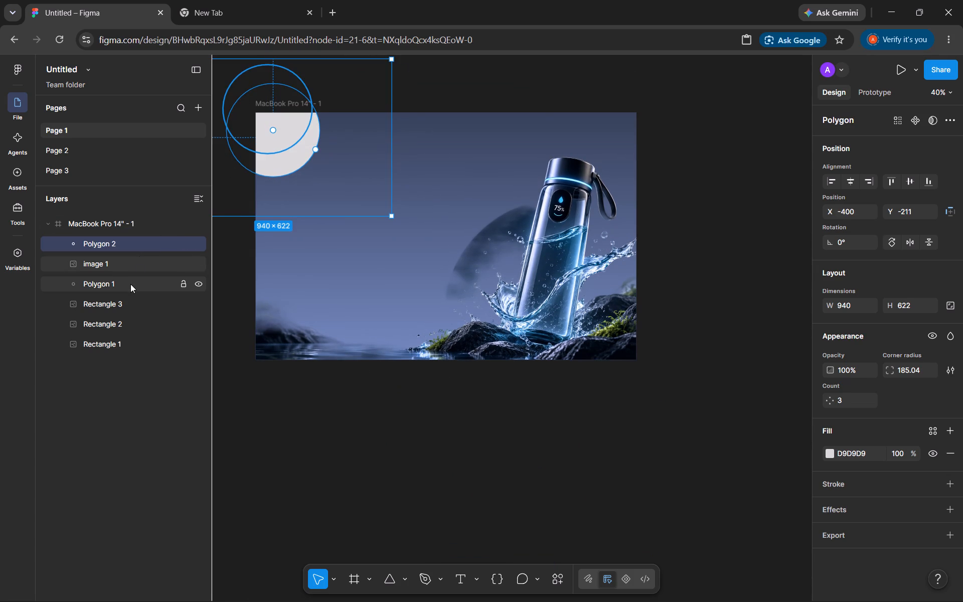
pyautogui.moveTo(130, 284); pyautogui.dragTo(131, 239)
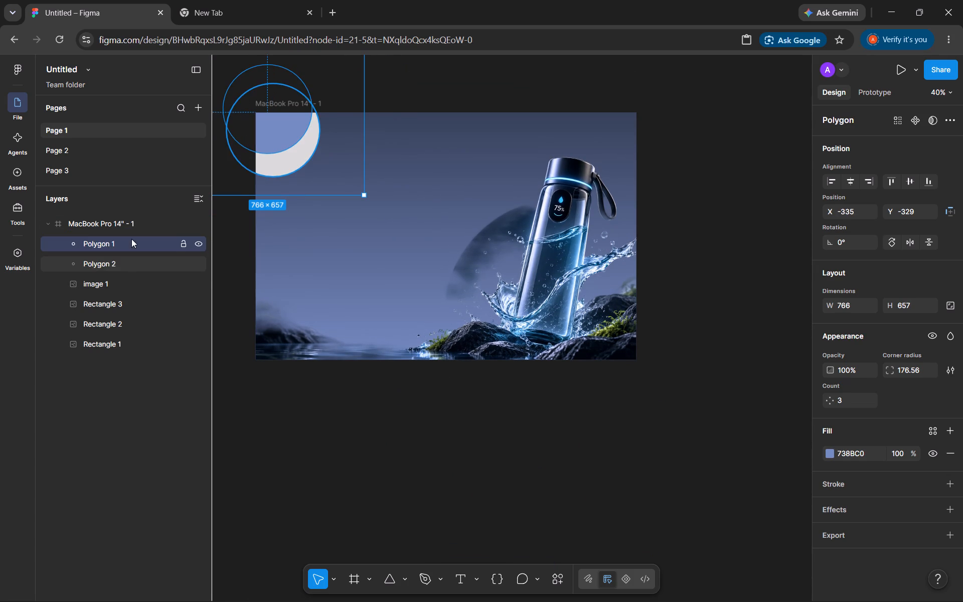
# Move the blue circle over the grey one to about X -347, Y -304.
pyautogui.moveTo(287, 163); pyautogui.dragTo(292, 155)
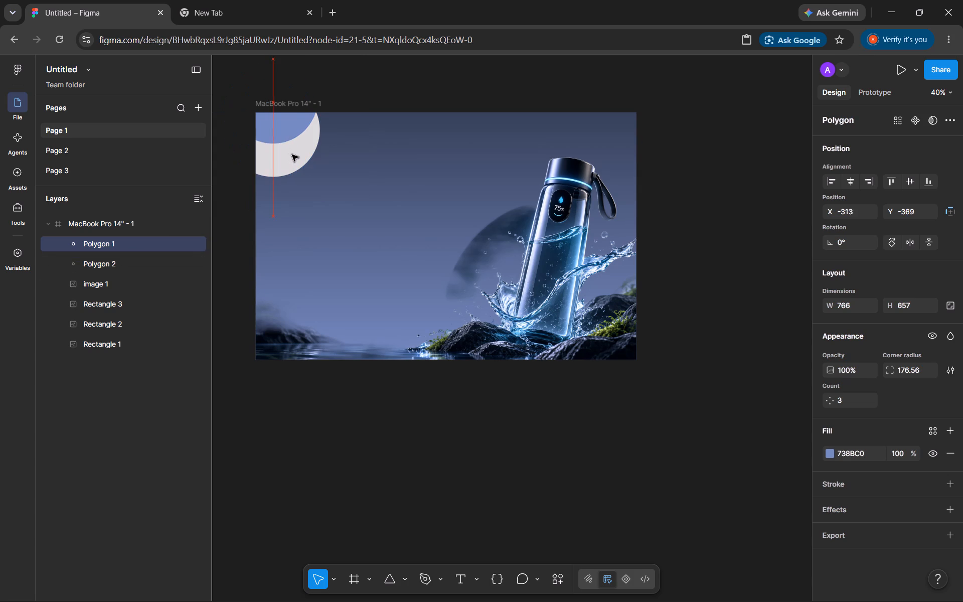
pyautogui.moveTo(292, 155); pyautogui.dragTo(284, 169)
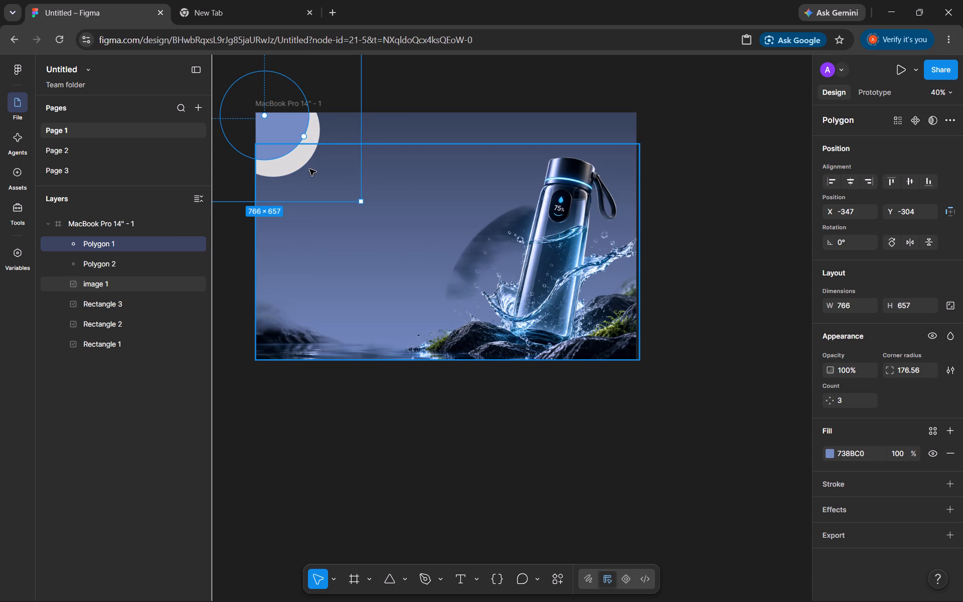
pyautogui.click(450, 95)
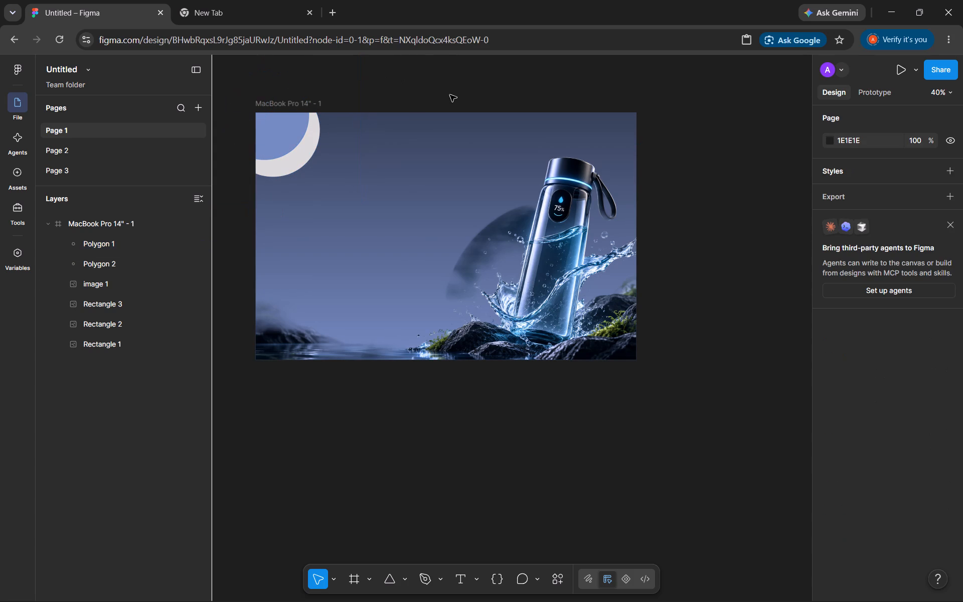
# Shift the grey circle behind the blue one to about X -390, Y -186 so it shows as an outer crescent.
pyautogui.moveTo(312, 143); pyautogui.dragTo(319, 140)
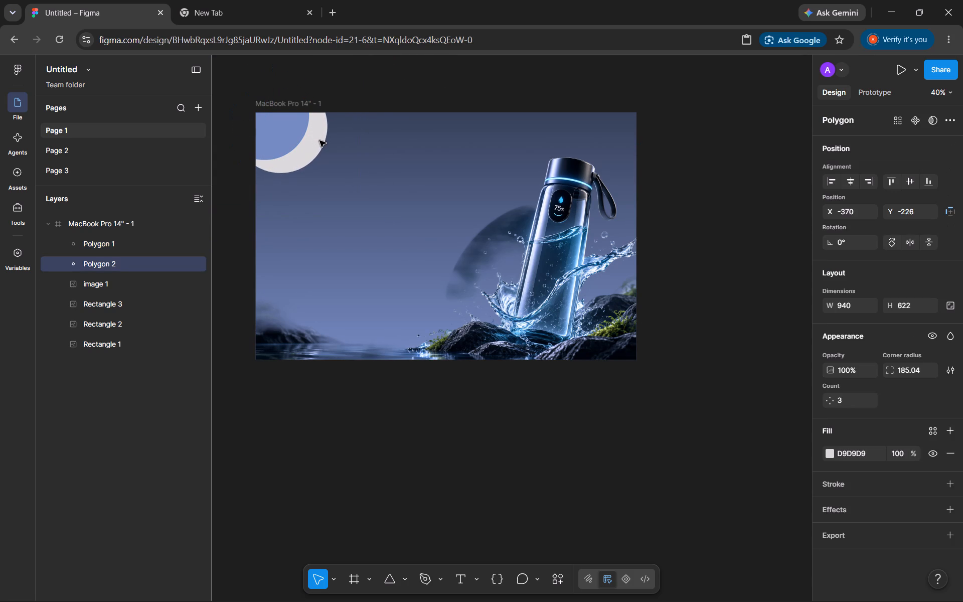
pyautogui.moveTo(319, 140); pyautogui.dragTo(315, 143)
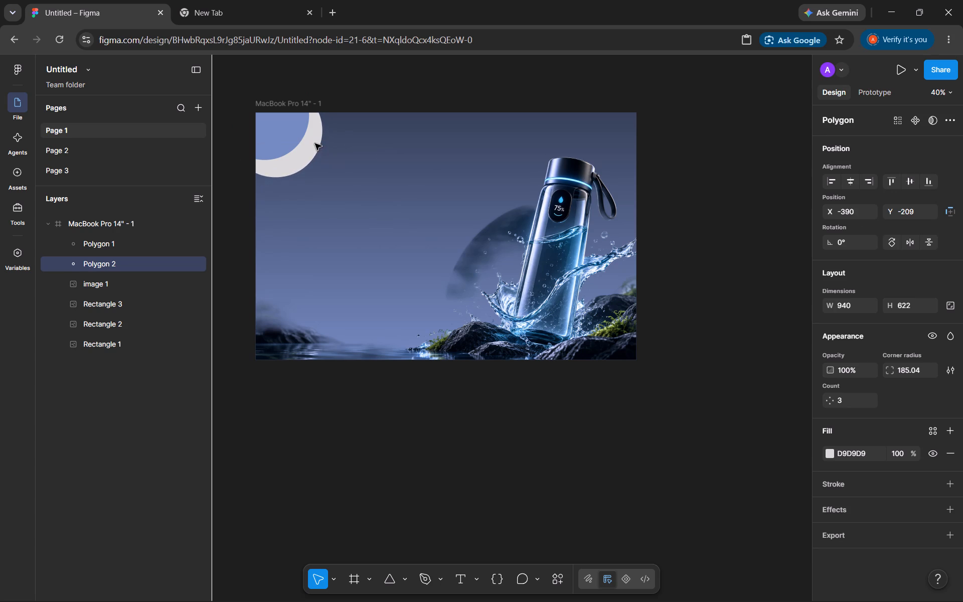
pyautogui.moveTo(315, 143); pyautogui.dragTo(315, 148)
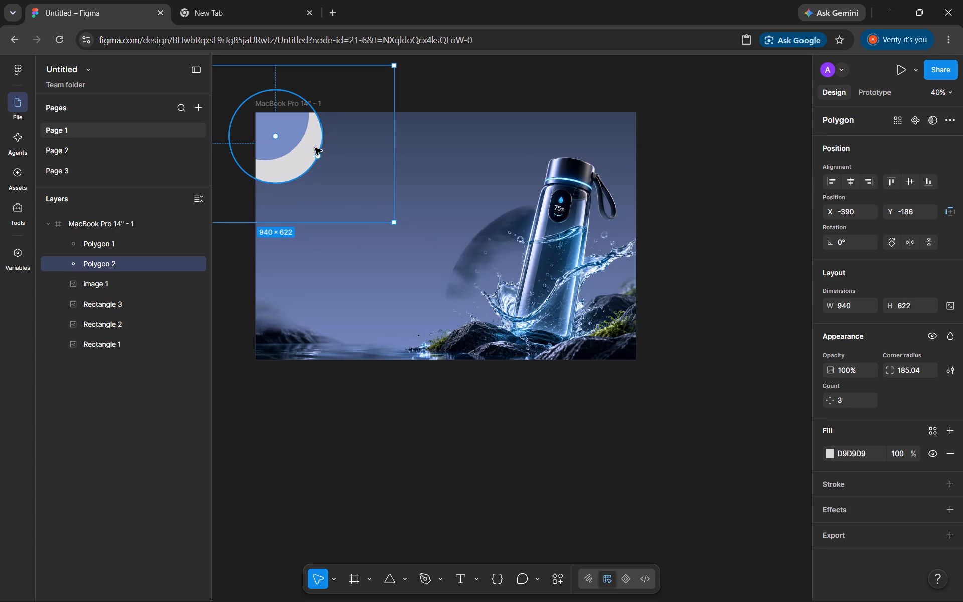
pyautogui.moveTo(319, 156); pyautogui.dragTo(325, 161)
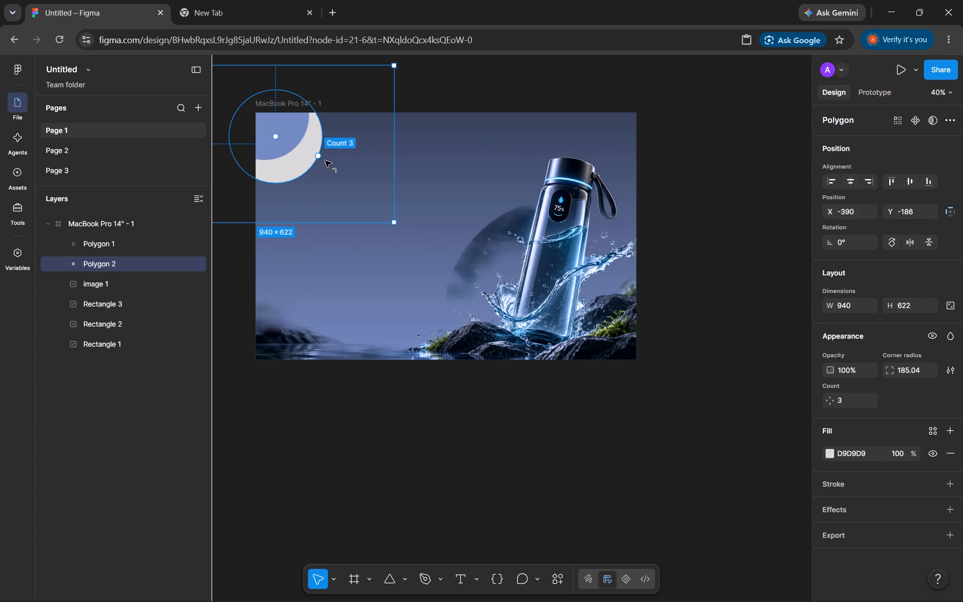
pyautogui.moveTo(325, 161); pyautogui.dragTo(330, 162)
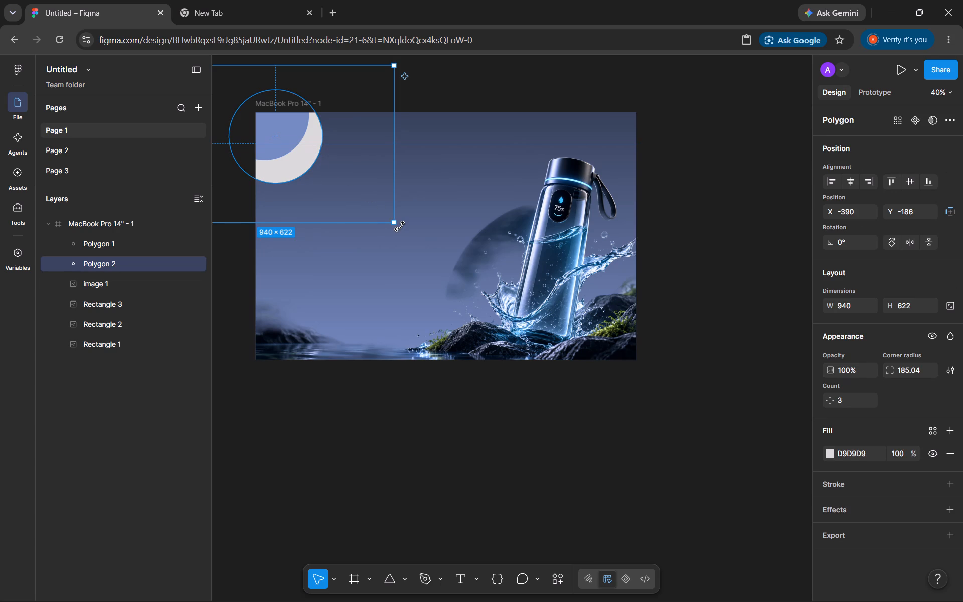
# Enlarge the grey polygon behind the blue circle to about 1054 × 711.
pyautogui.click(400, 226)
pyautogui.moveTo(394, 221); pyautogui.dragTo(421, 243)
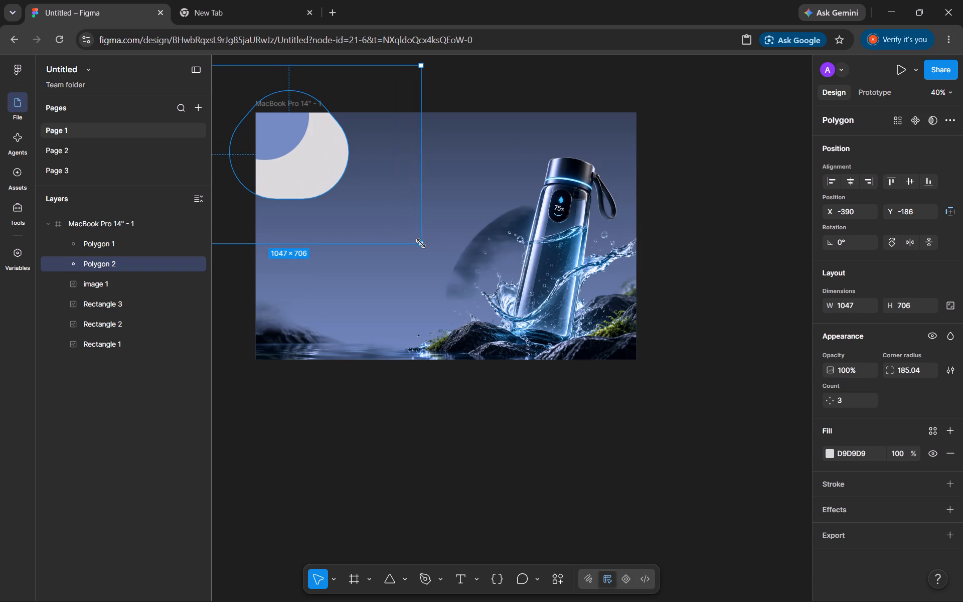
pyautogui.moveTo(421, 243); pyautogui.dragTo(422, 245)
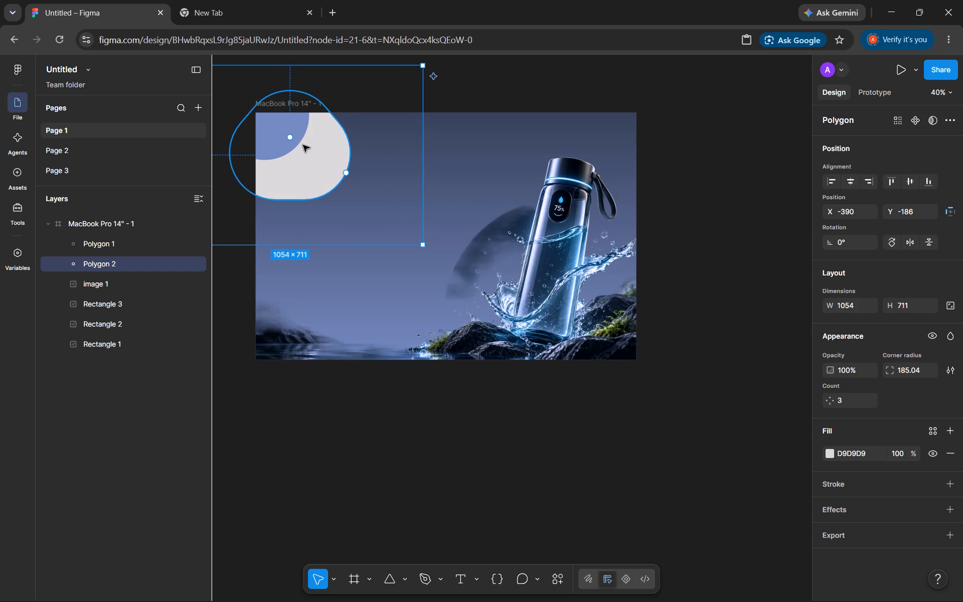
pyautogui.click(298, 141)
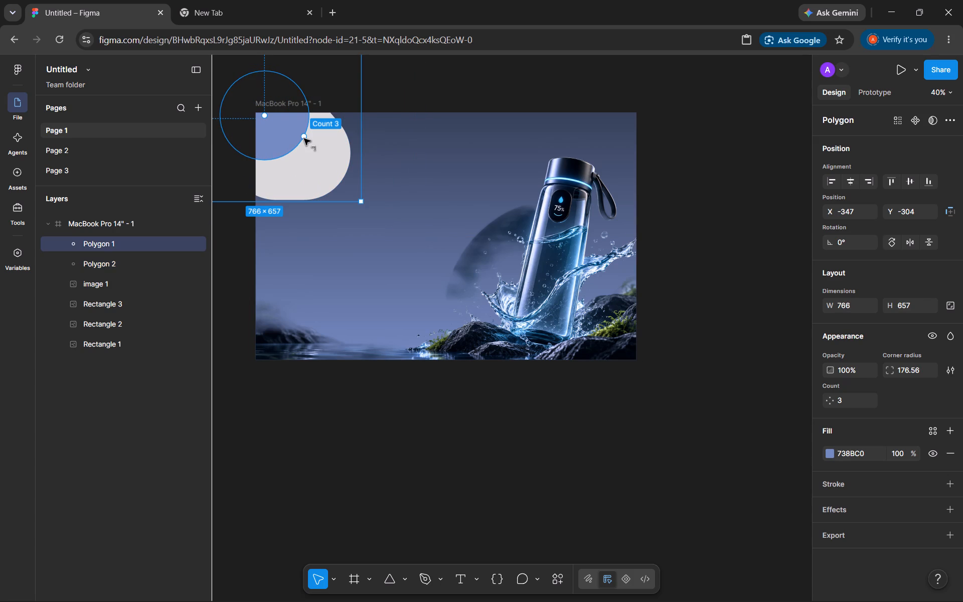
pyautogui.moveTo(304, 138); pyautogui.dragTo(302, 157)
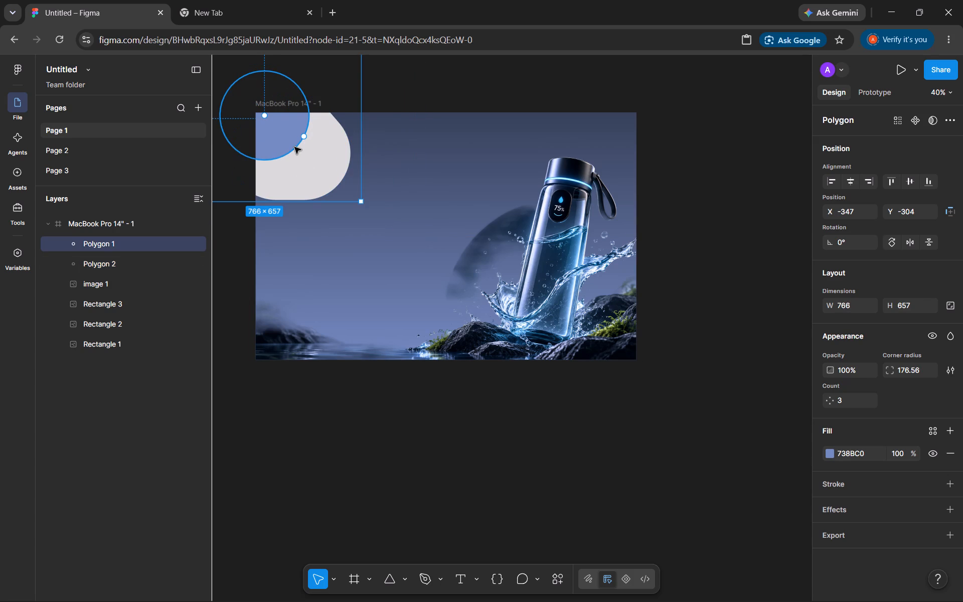
# Edit Polygon 2 as a vector path and move it to the frame's lower middle, at about X 86, Y 398.
pyautogui.click(309, 162)
pyautogui.doubleClick(309, 162)
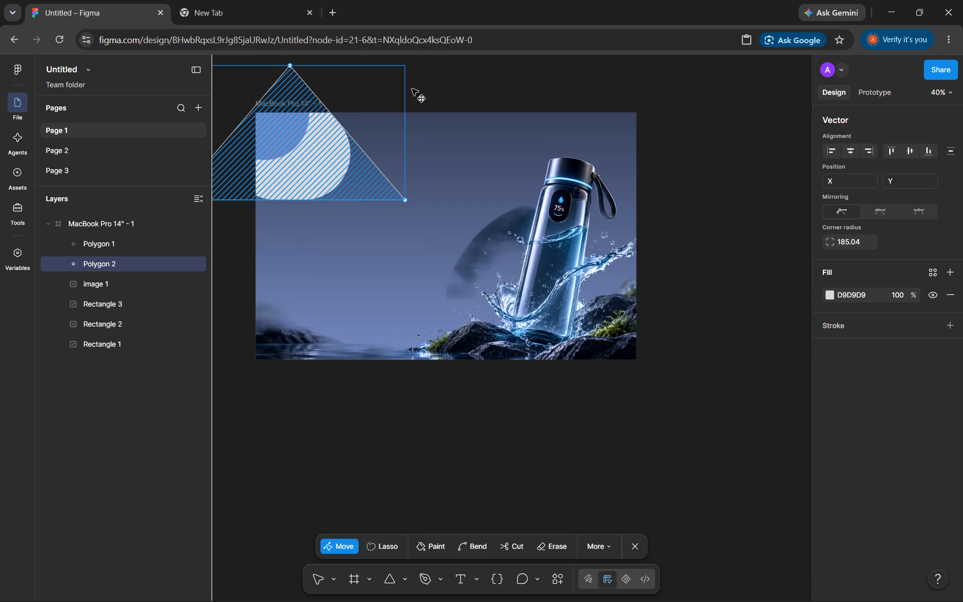
pyautogui.click(450, 85)
pyautogui.moveTo(333, 156); pyautogui.dragTo(438, 324)
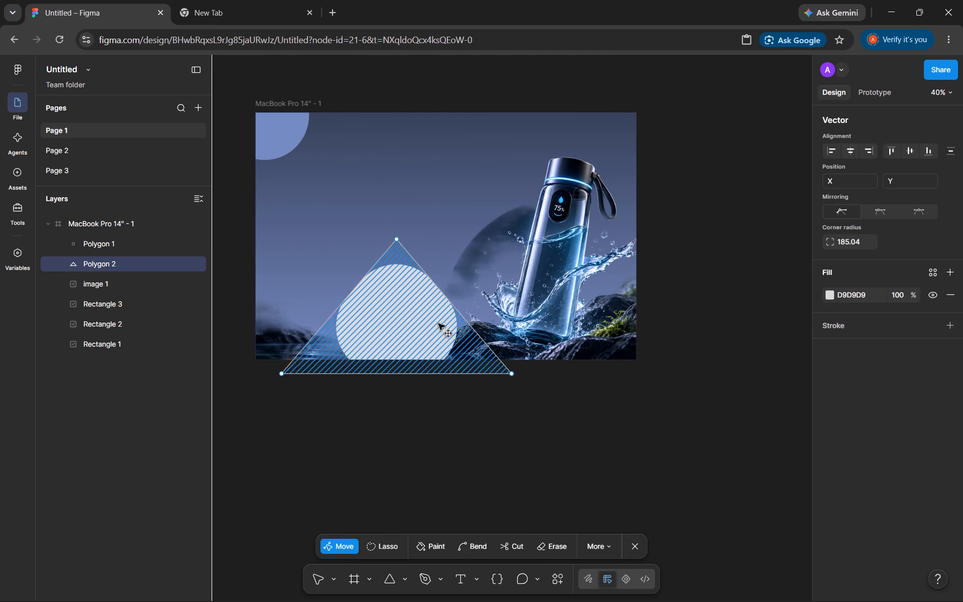
pyautogui.moveTo(438, 324); pyautogui.dragTo(435, 304)
pyautogui.click(389, 414)
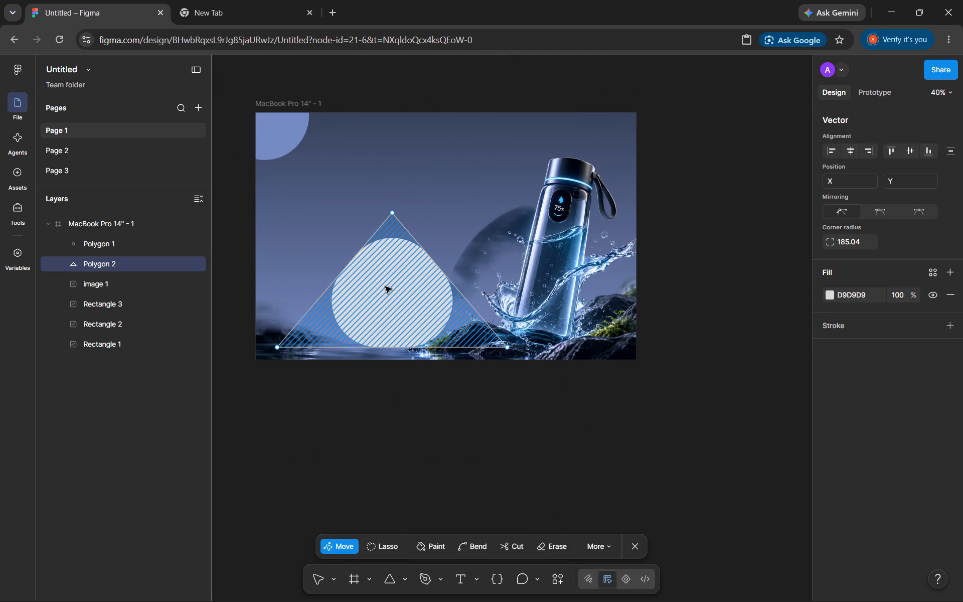
pyautogui.click(385, 286)
pyautogui.doubleClick(398, 381)
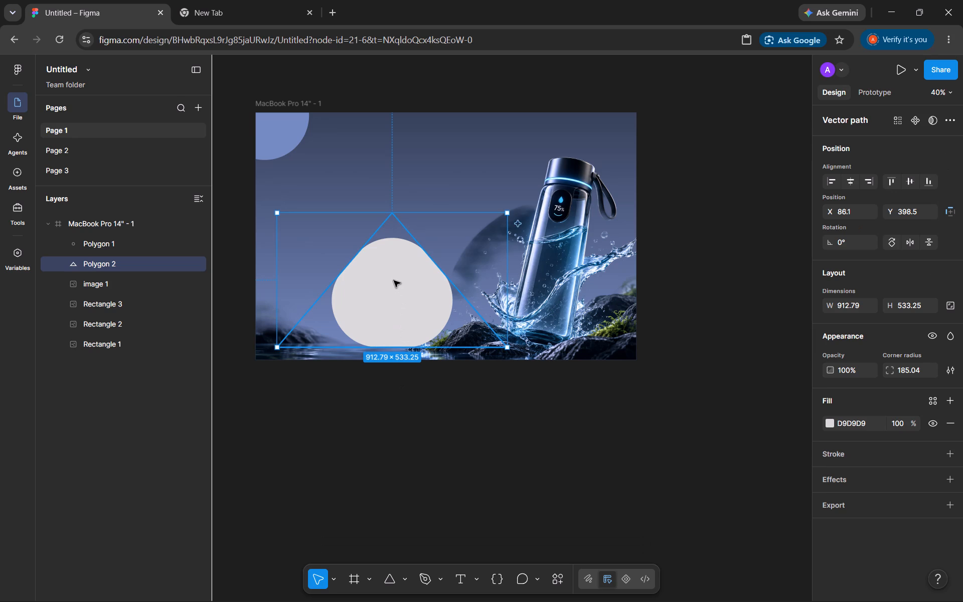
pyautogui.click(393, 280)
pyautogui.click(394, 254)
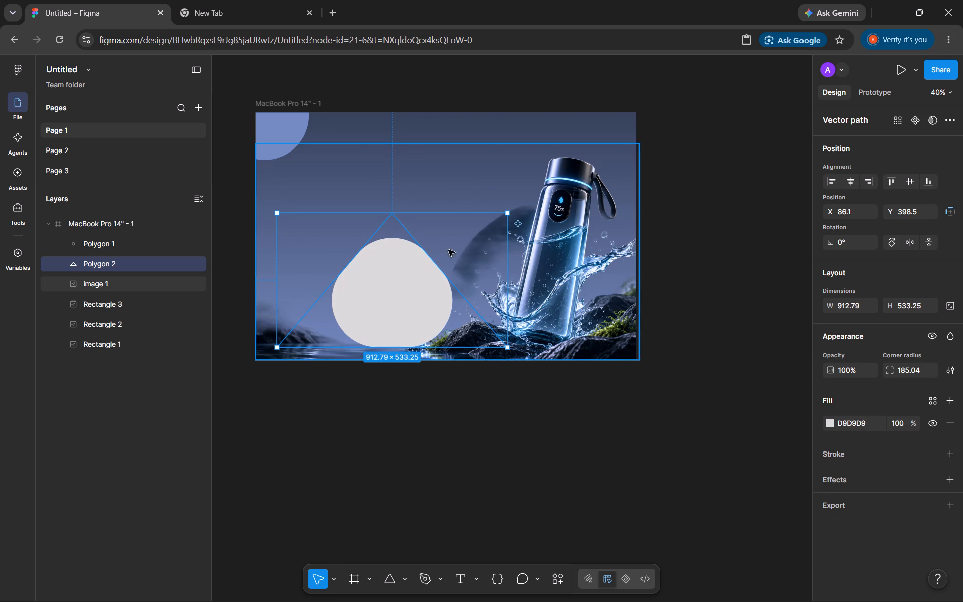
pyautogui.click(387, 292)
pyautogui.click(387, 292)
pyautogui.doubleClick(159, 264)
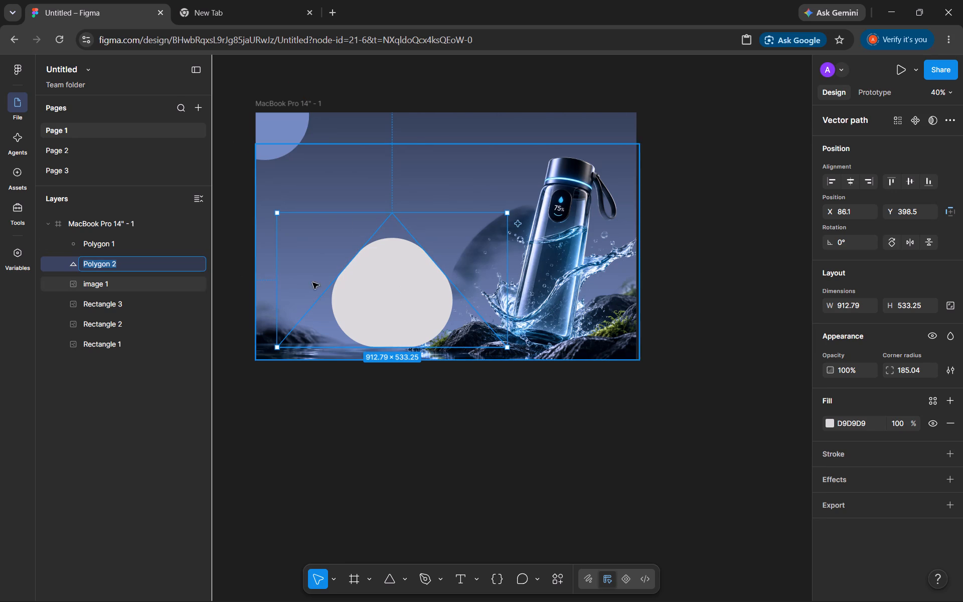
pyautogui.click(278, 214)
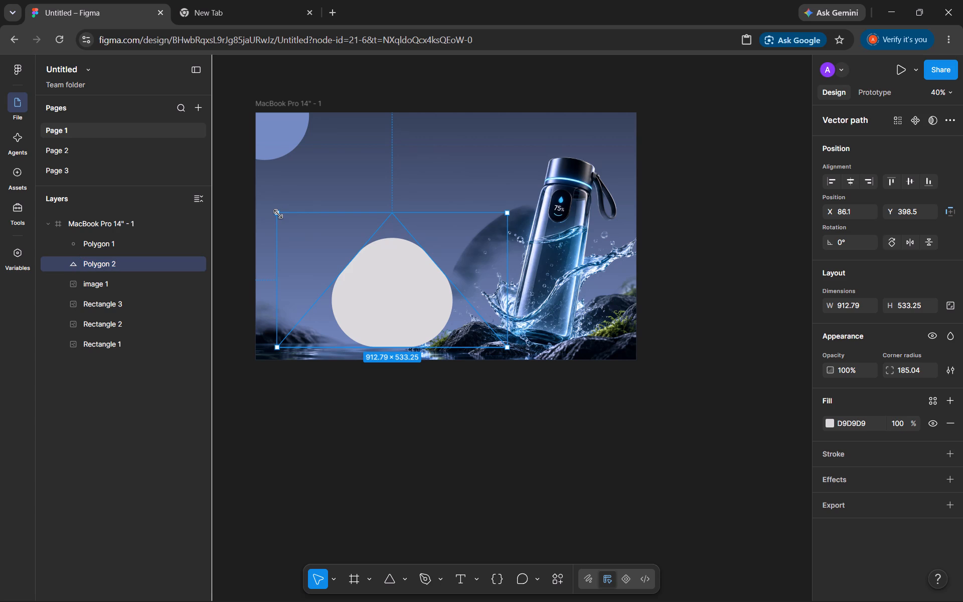
# Enlarge the grey Polygon 2 shape from its top-left corner to about 979 × 624.
pyautogui.moveTo(278, 214); pyautogui.dragTo(270, 187)
pyautogui.moveTo(280, 213); pyautogui.dragTo(278, 212)
pyautogui.moveTo(278, 212); pyautogui.dragTo(260, 190)
pyautogui.click(384, 276)
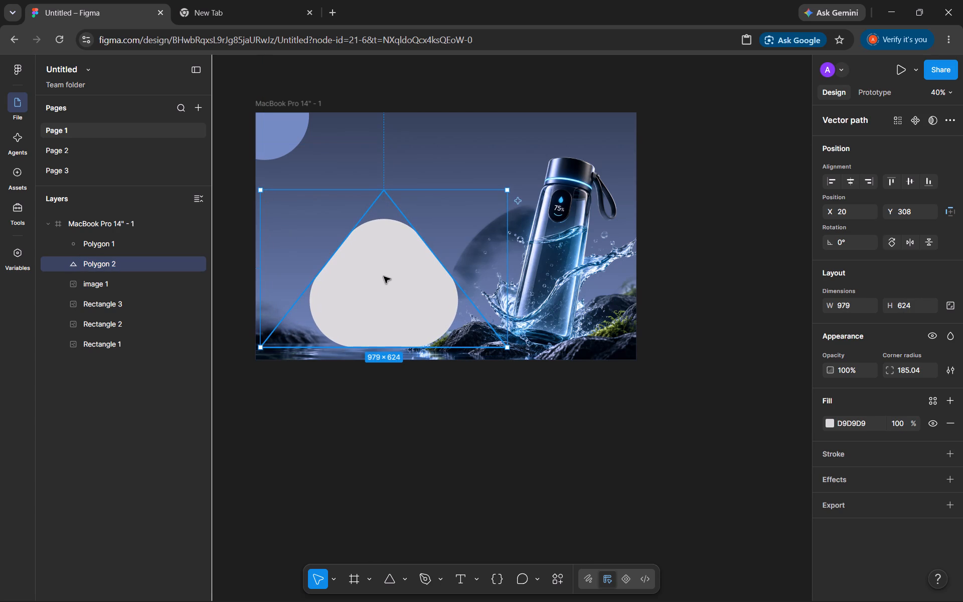
# Move the grey Polygon 2 shape out of the frame to the empty canvas below, at about X 30, Y 1082.
pyautogui.moveTo(383, 247); pyautogui.dragTo(387, 431)
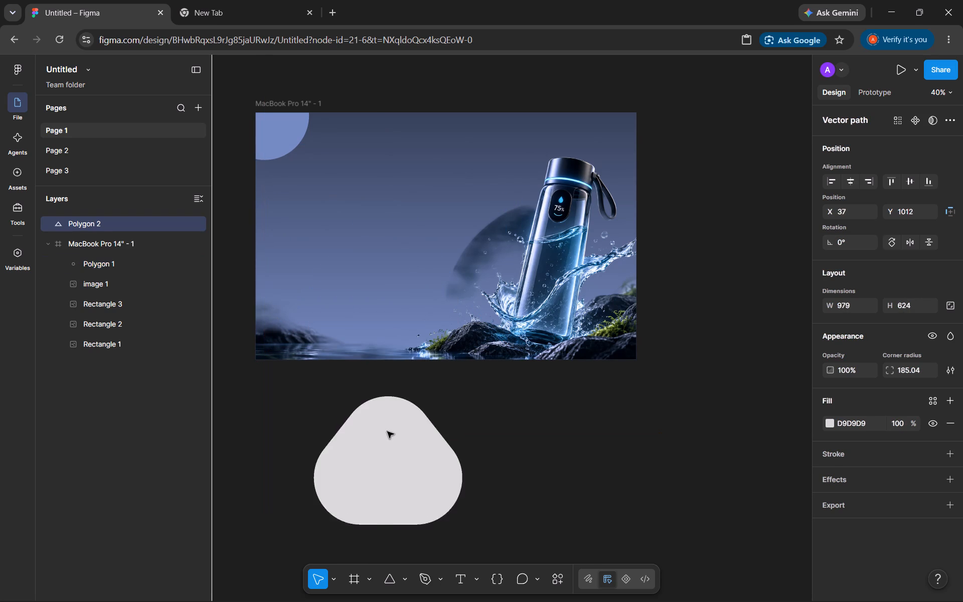
pyautogui.moveTo(387, 431); pyautogui.dragTo(386, 442)
pyautogui.scroll(-1, 610, 437)
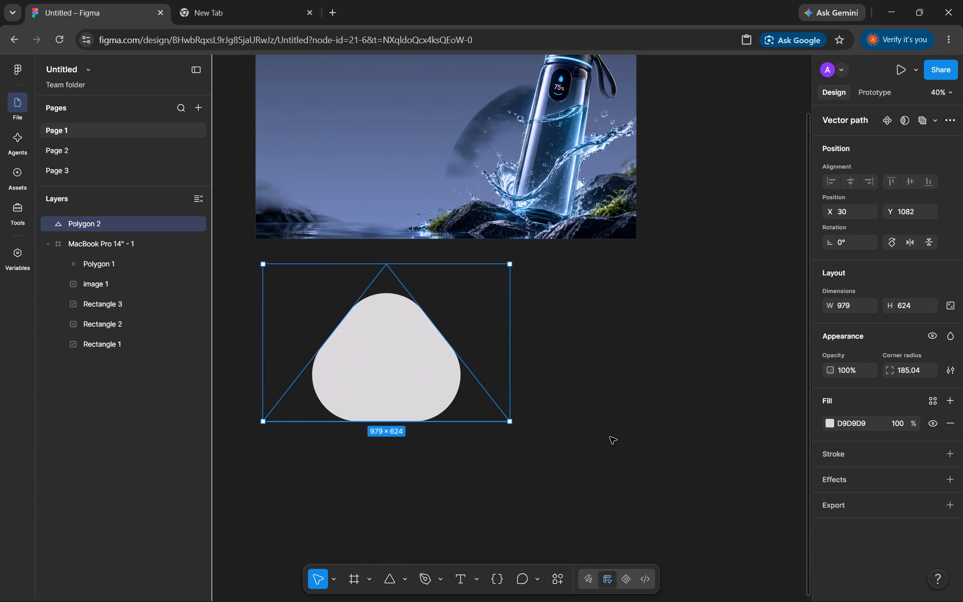
pyautogui.click(400, 366)
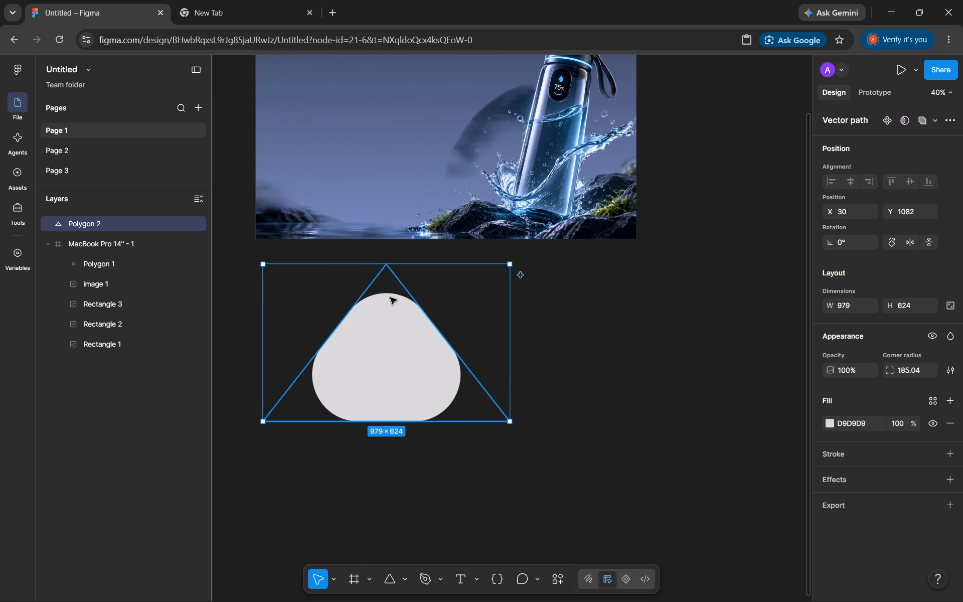
# Delete the grey Polygon 2 shape from the empty canvas below the frame.
pyautogui.click(390, 307)
pyautogui.press('BackSpace')
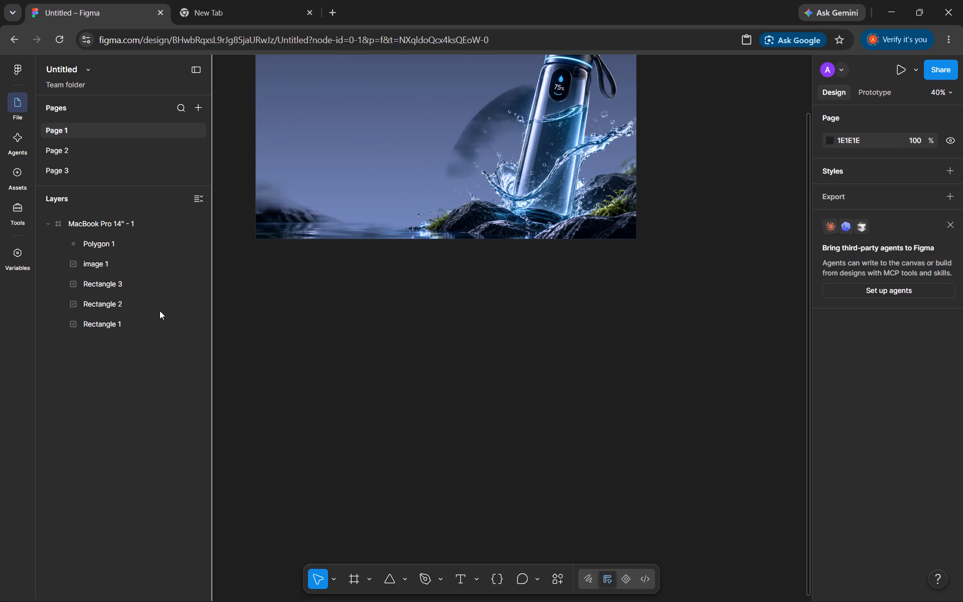
# Draw a new grey polygon below the frame, enlarge it to about 485 × 665, and round its corners fully into a circle.
pyautogui.click(383, 582)
pyautogui.click(442, 411)
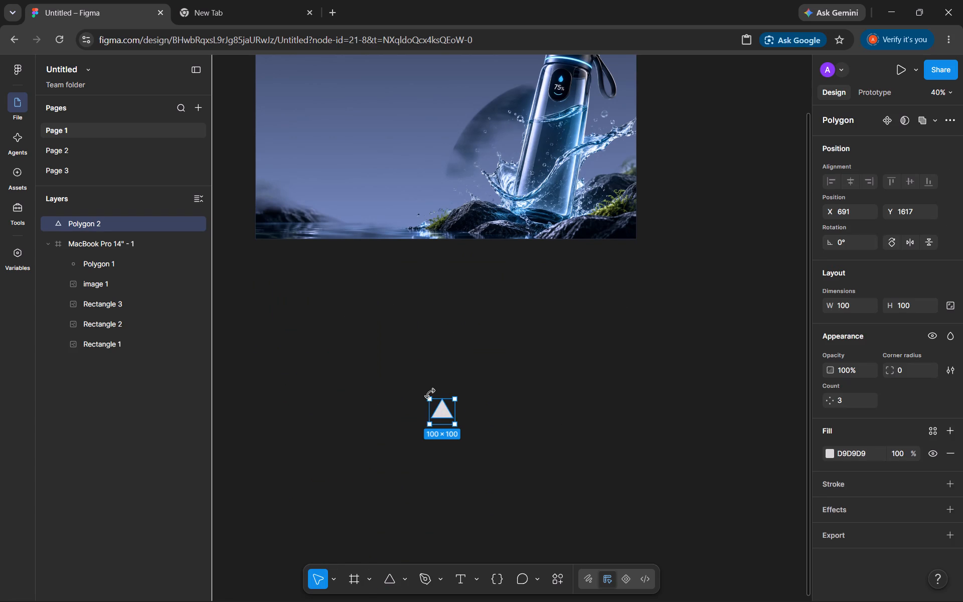
pyautogui.moveTo(429, 399); pyautogui.dragTo(351, 325)
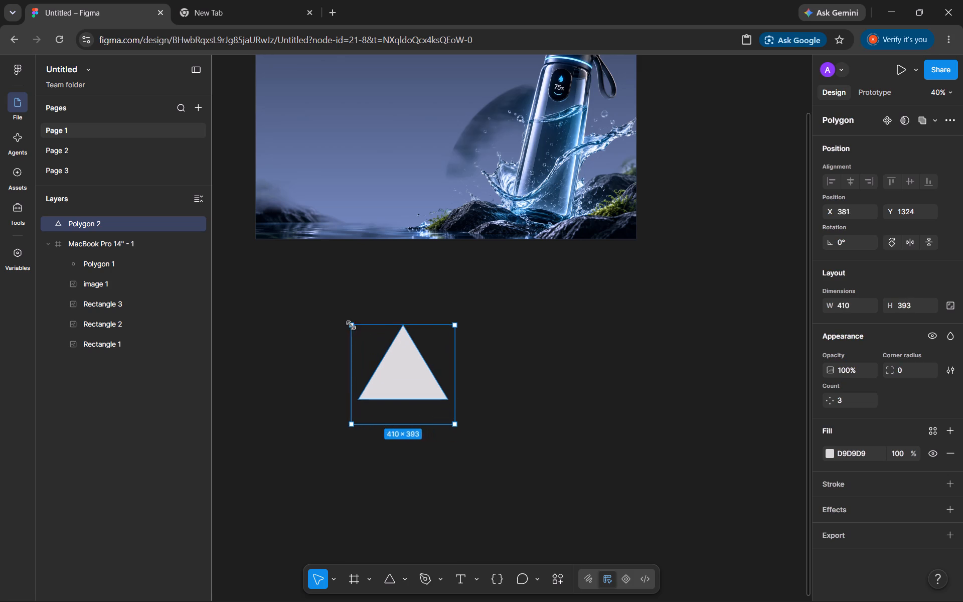
pyautogui.moveTo(351, 325); pyautogui.dragTo(333, 256)
pyautogui.moveTo(396, 271); pyautogui.dragTo(397, 341)
pyautogui.moveTo(394, 340); pyautogui.dragTo(391, 449)
pyautogui.click(343, 349)
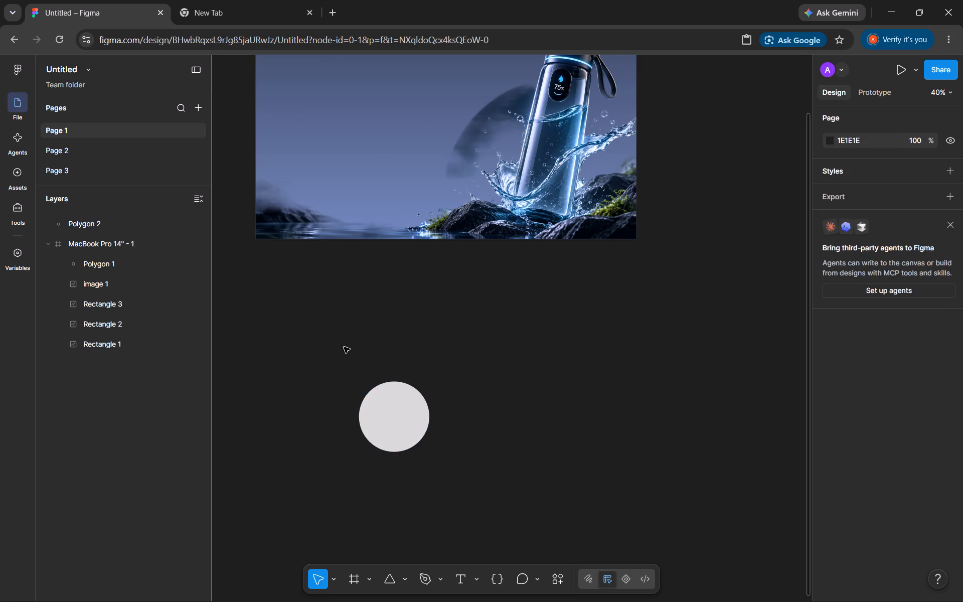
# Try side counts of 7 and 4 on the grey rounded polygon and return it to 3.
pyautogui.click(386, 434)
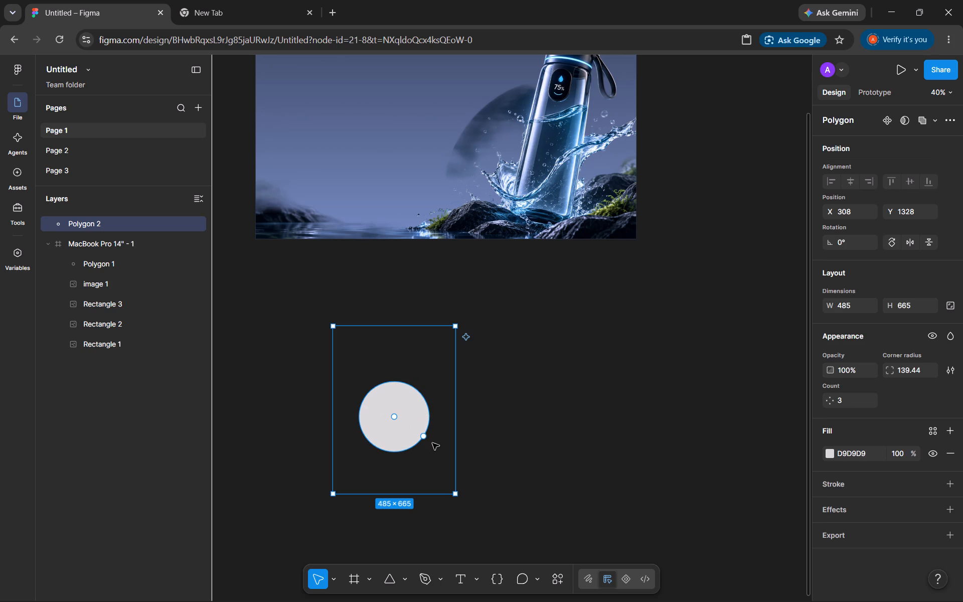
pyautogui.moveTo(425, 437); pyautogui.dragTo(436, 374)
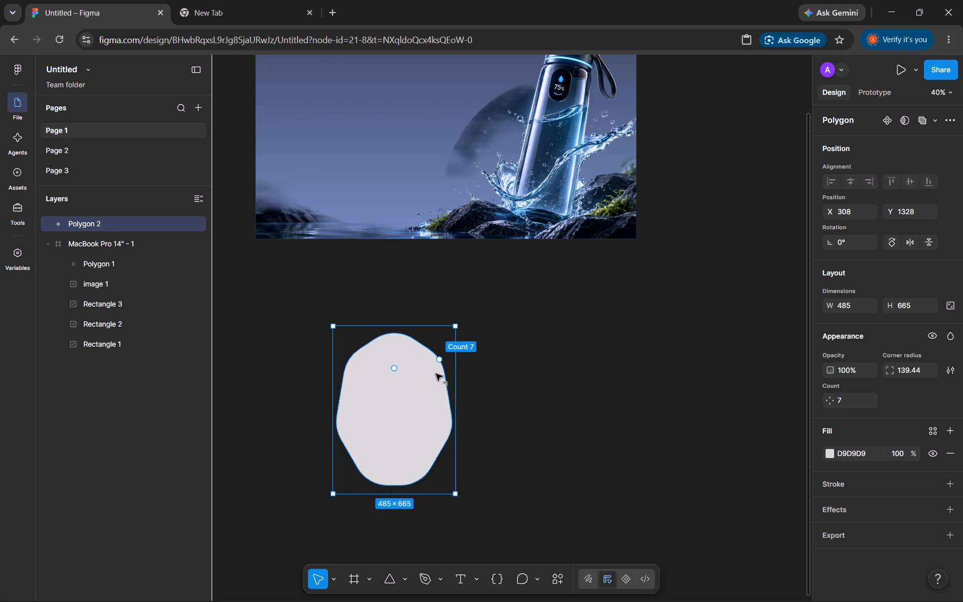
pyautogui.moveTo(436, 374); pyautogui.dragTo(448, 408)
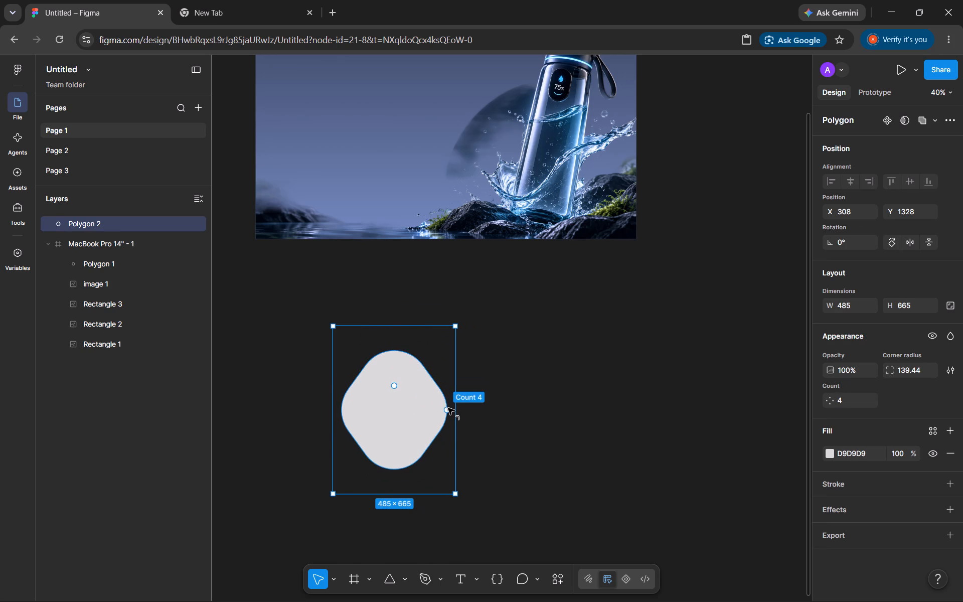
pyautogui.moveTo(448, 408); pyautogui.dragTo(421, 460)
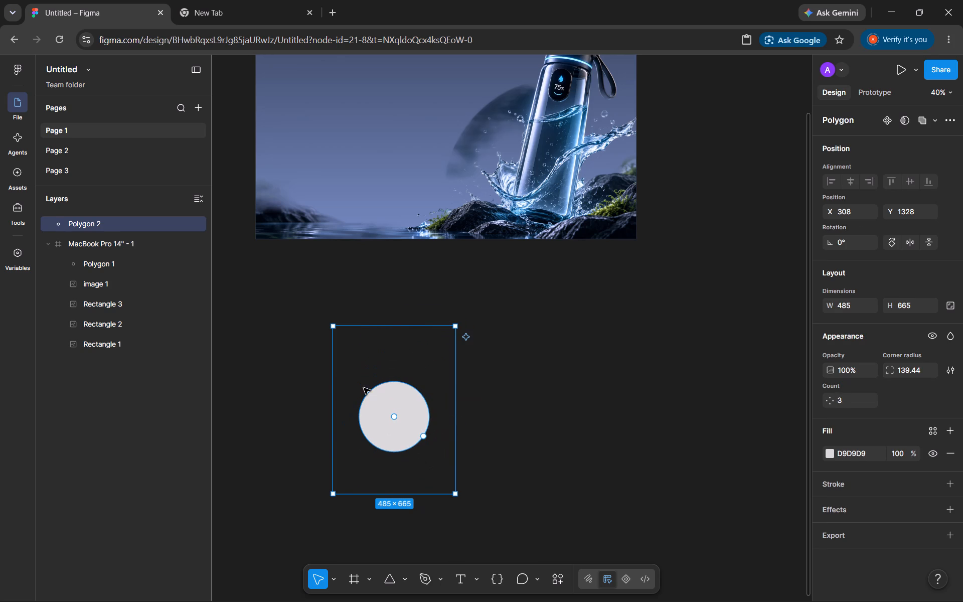
# Enlarge the grey polygon to about 1666 × 1294 and round its corners to about 362.63 so it forms a circle.
pyautogui.moveTo(335, 330); pyautogui.dragTo(238, 250)
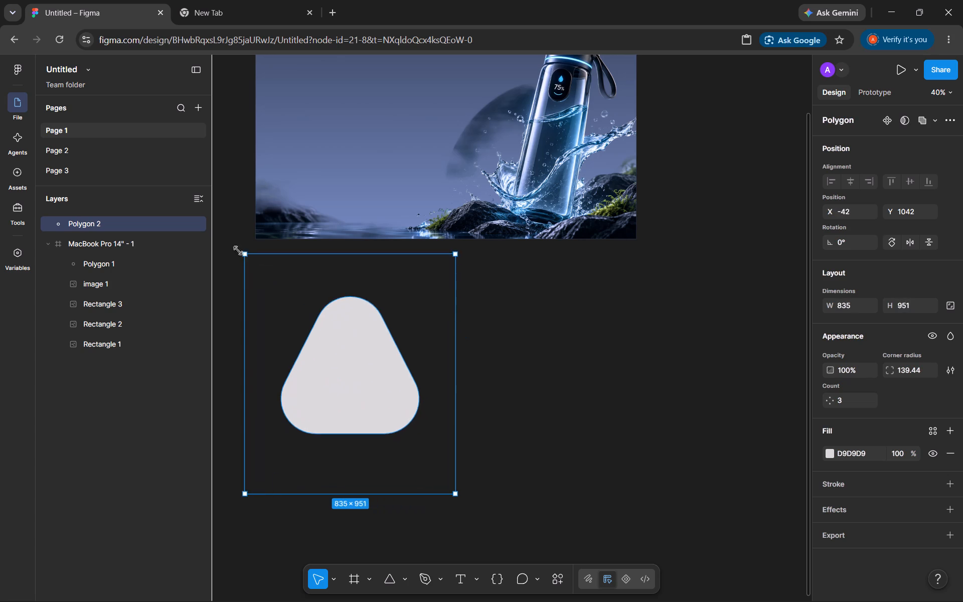
pyautogui.moveTo(238, 250); pyautogui.dragTo(177, 168)
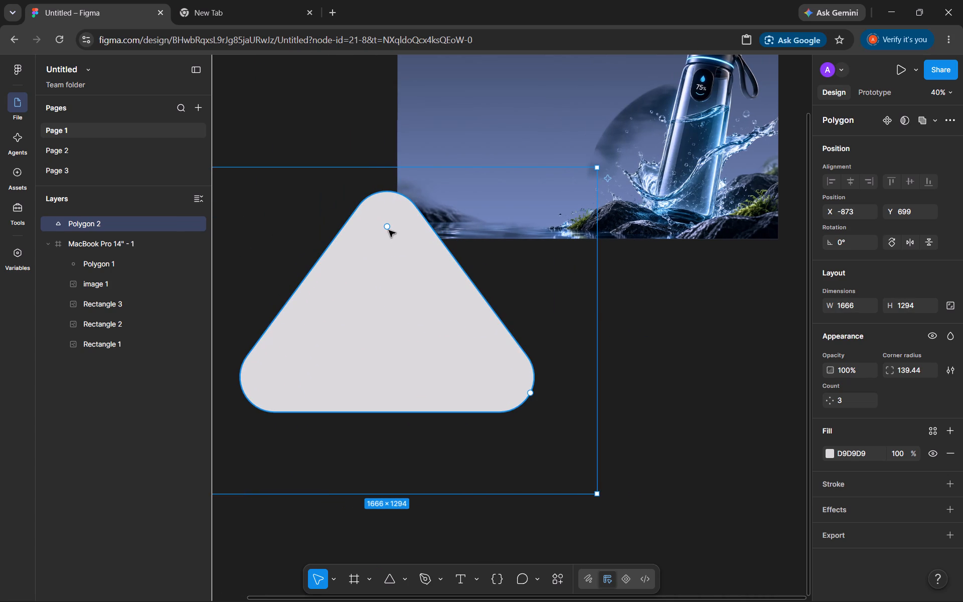
pyautogui.moveTo(386, 227); pyautogui.dragTo(376, 379)
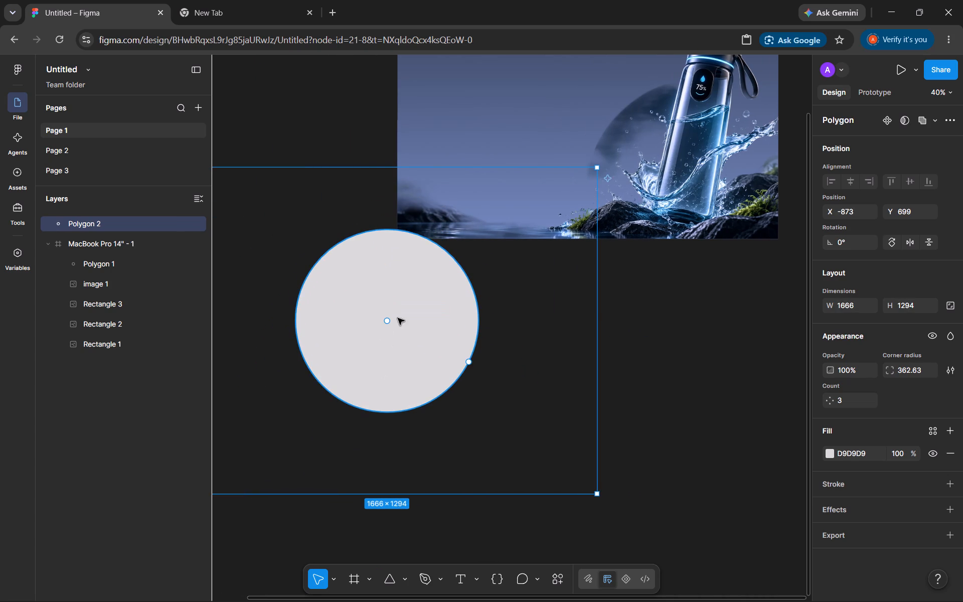
# Move the large grey circle into the frame over its top-left corner, at about X -818, Y -592.
pyautogui.moveTo(398, 318); pyautogui.dragTo(438, 251)
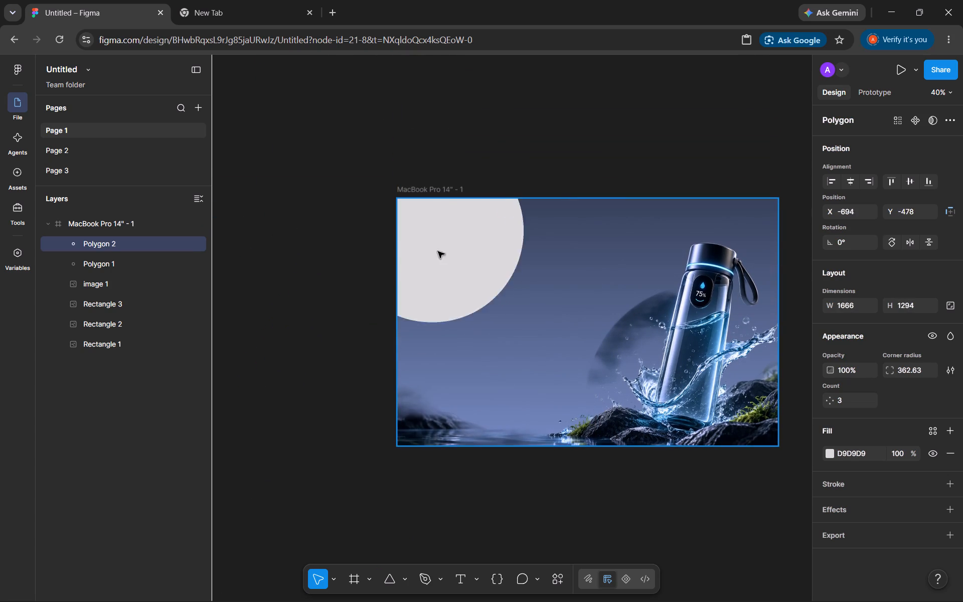
pyautogui.moveTo(438, 251); pyautogui.dragTo(411, 199)
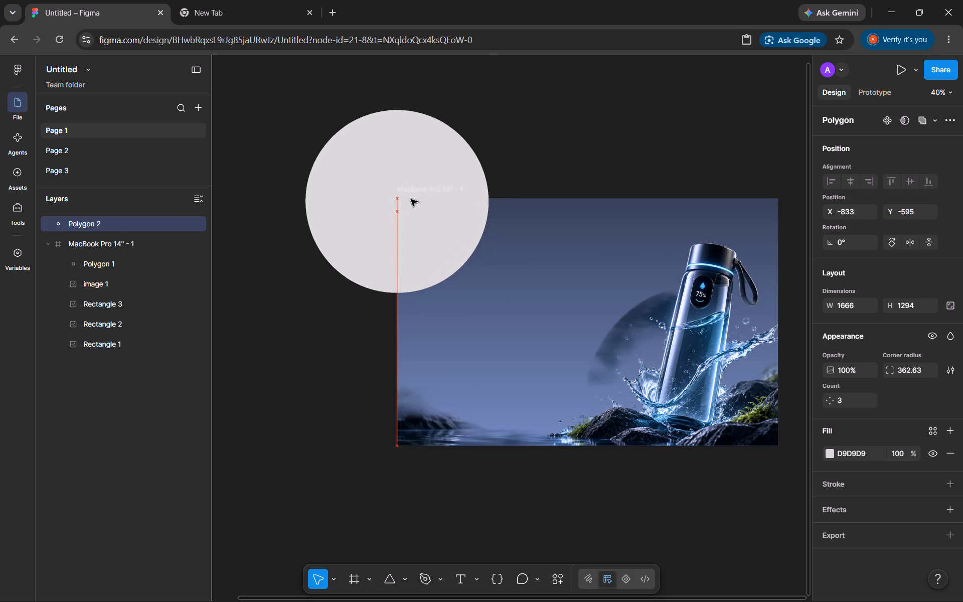
pyautogui.moveTo(411, 199); pyautogui.dragTo(411, 200)
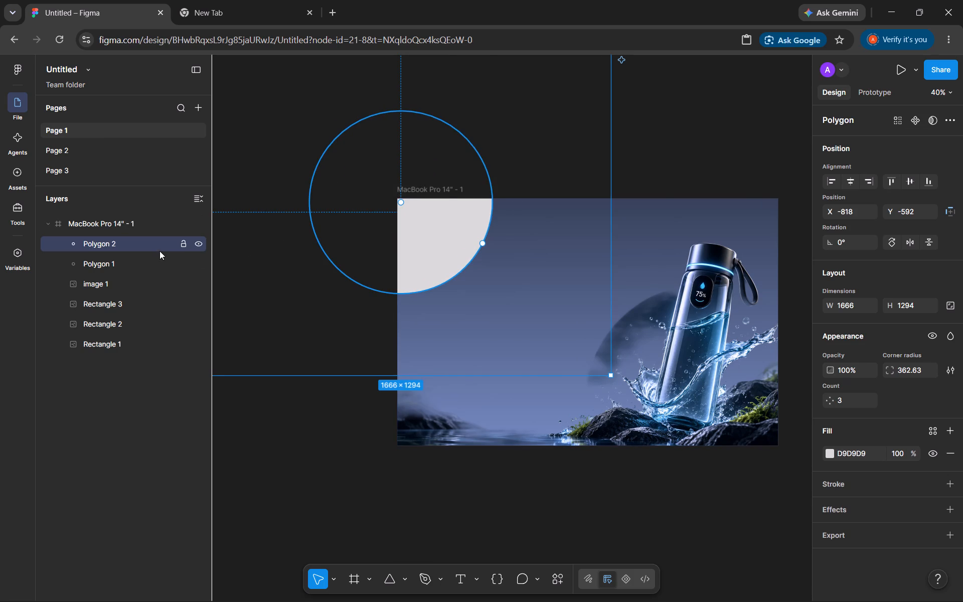
# Reorder the layers so the grey Polygon 2 sits directly beneath the blue Polygon 1.
pyautogui.moveTo(150, 258); pyautogui.dragTo(153, 236)
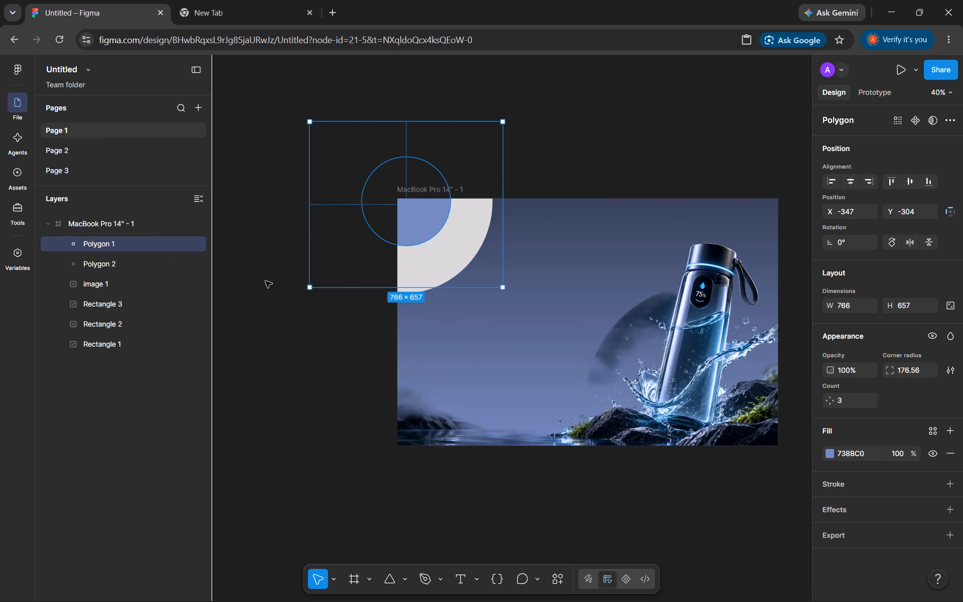
pyautogui.click(229, 288)
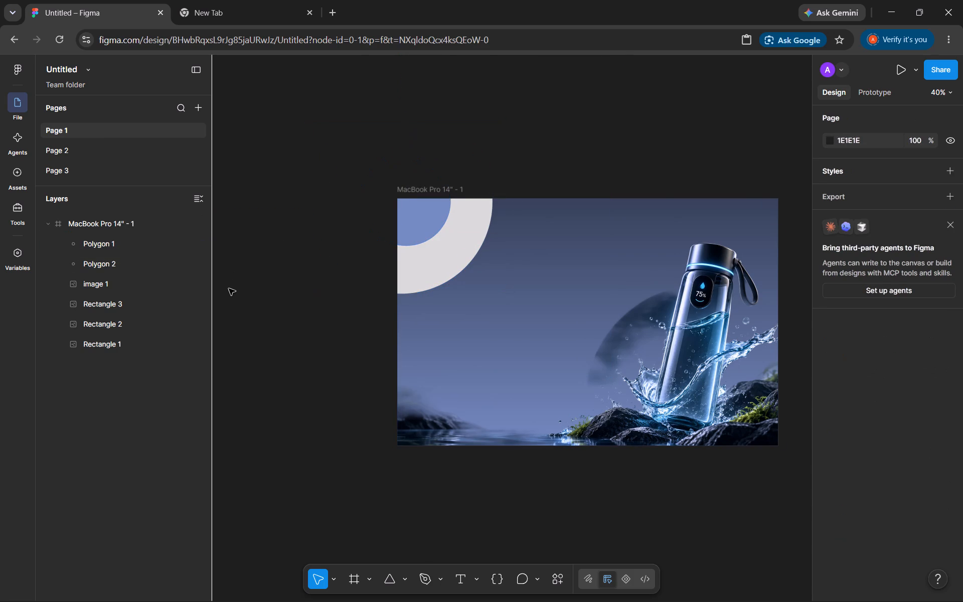
# Shift the grey circle to about X -797, Y -622 so it is centred horizontally on the blue circle.
pyautogui.moveTo(437, 266); pyautogui.dragTo(441, 258)
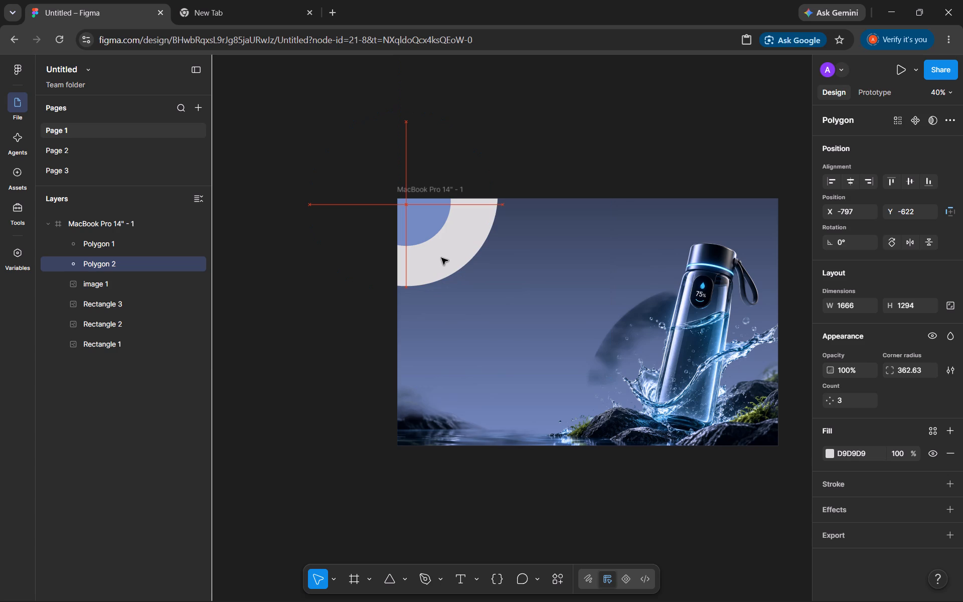
pyautogui.moveTo(441, 258); pyautogui.dragTo(442, 258)
pyautogui.click(301, 343)
pyautogui.click(295, 477)
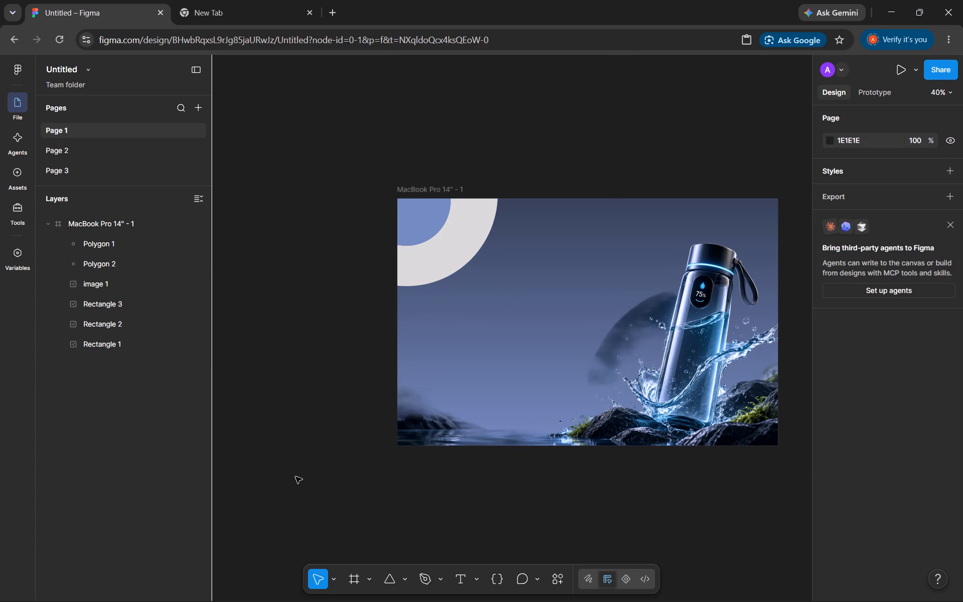
# Copy the small circle's fill colour 738BC0 and apply it to the large grey circle, Polygon 2.
pyautogui.click(427, 219)
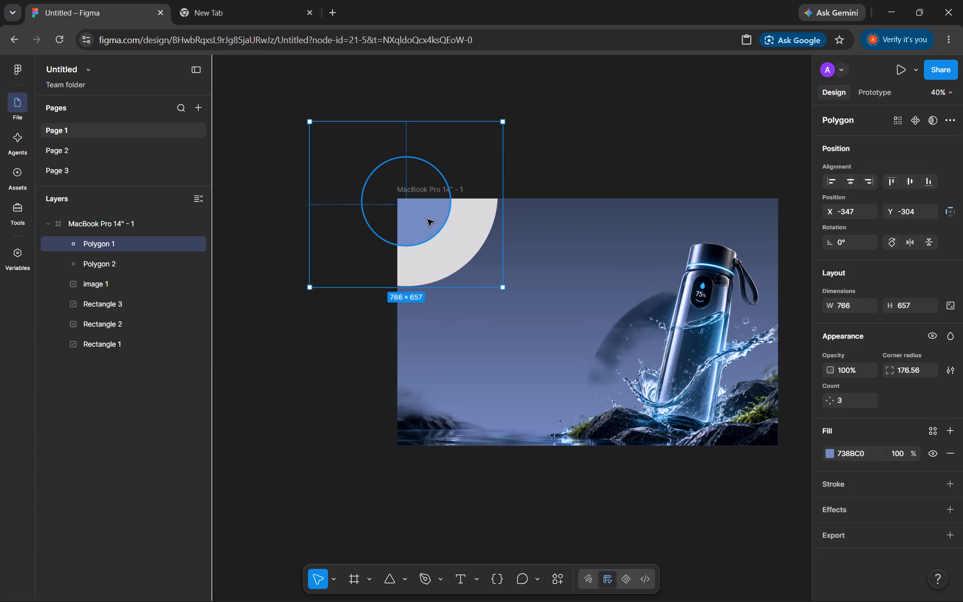
pyautogui.click(852, 454)
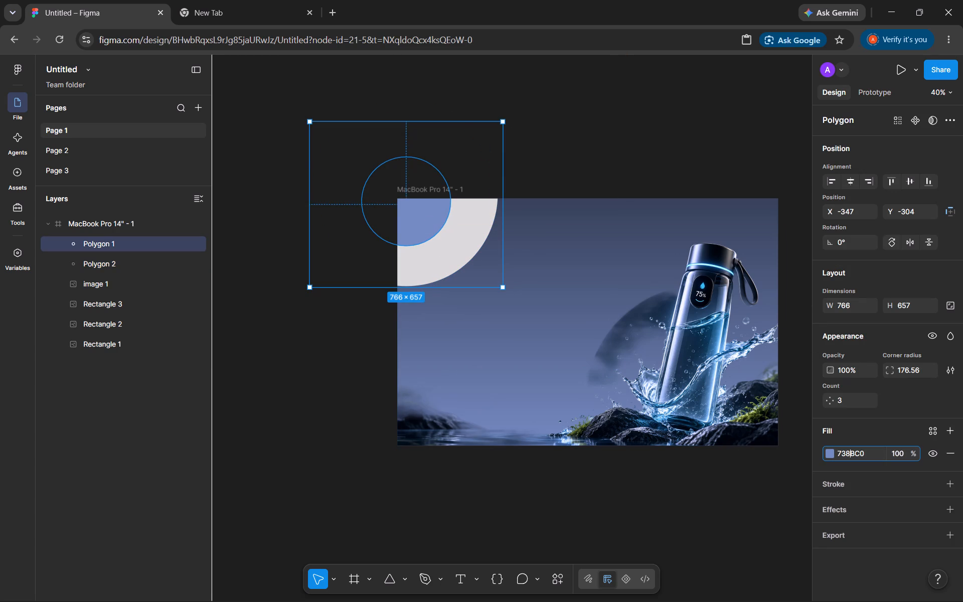
pyautogui.hotkey('ctrl', 'c')
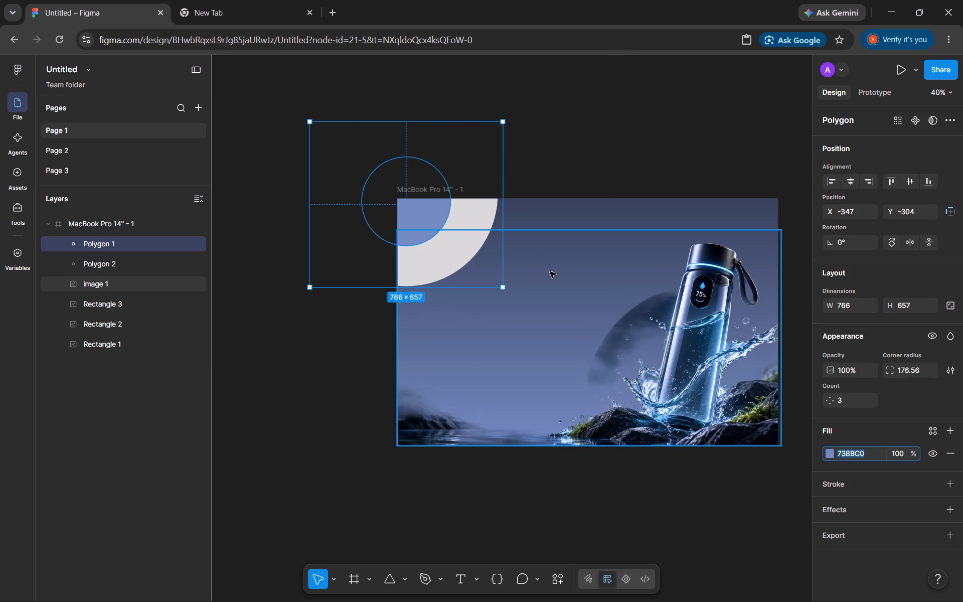
pyautogui.click(449, 247)
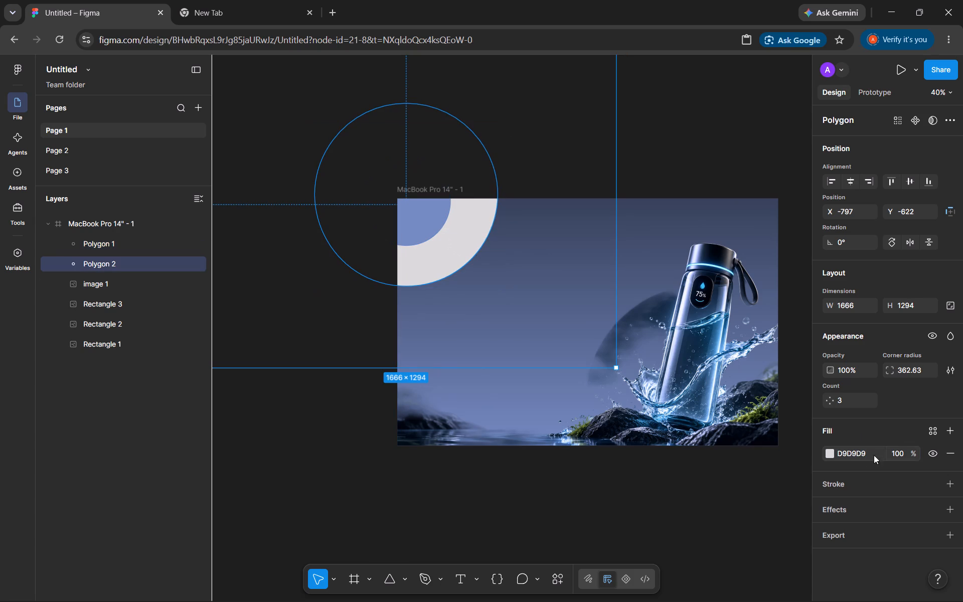
pyautogui.click(861, 455)
pyautogui.press('BackSpace')
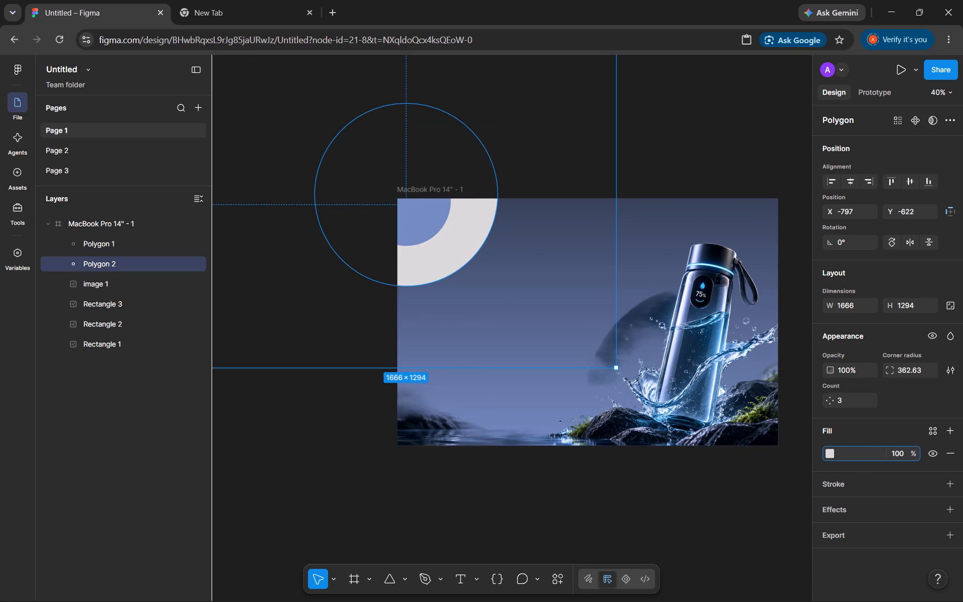
pyautogui.hotkey('ctrl', 'v')
pyautogui.press('Return')
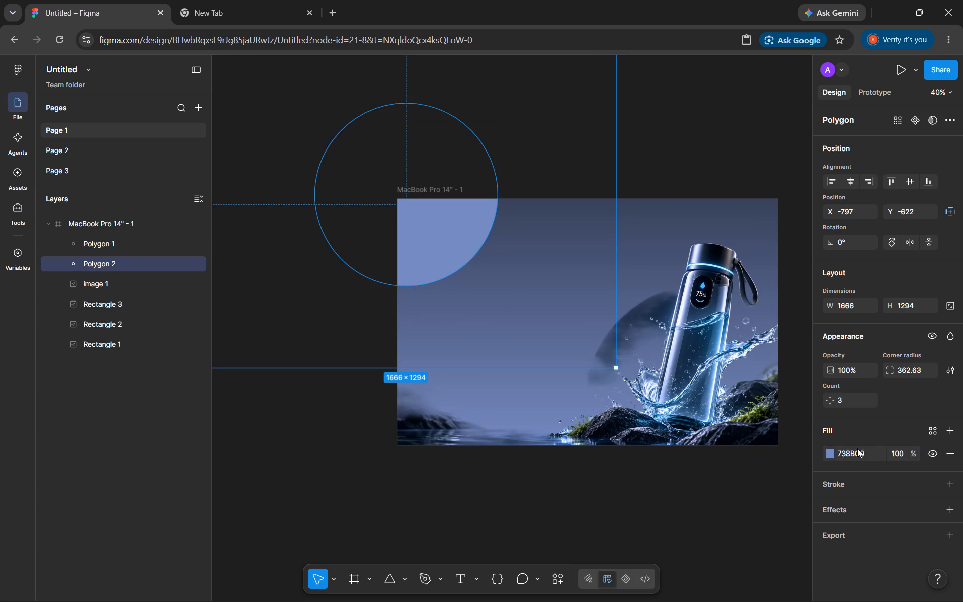
# Darken the large circle's fill to a deep navy, about 2B3C60.
pyautogui.click(830, 449)
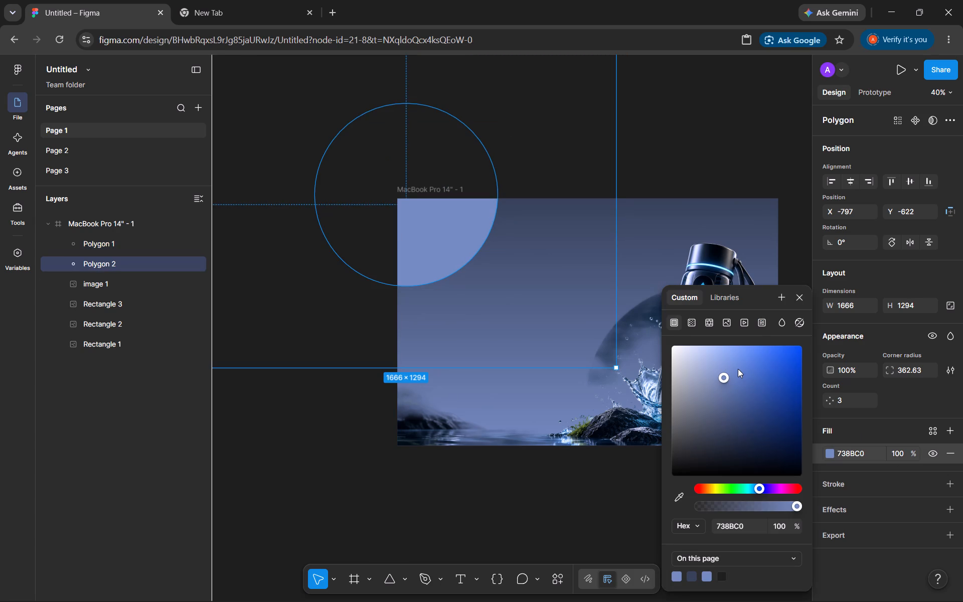
pyautogui.moveTo(725, 375); pyautogui.dragTo(734, 380)
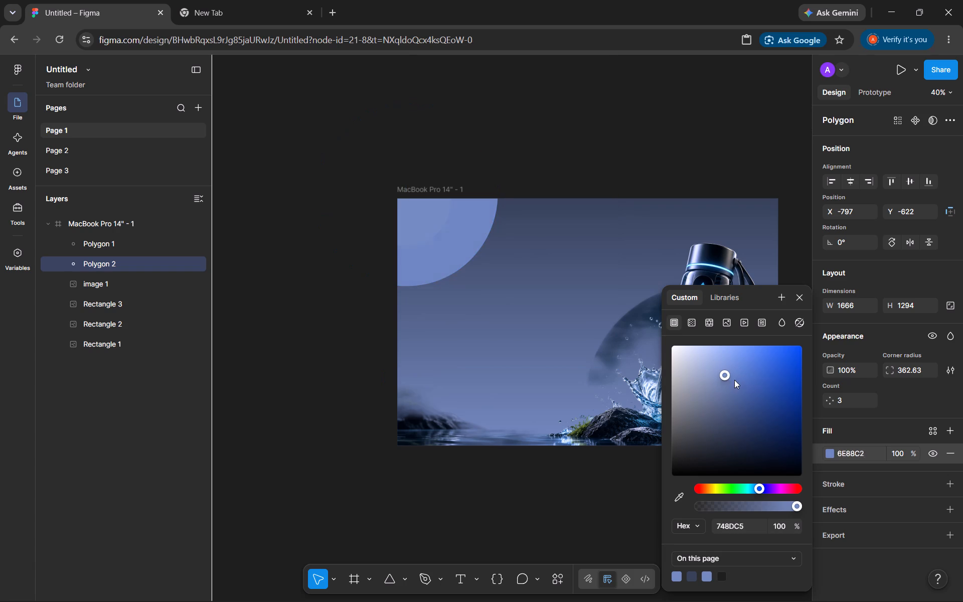
pyautogui.moveTo(734, 380); pyautogui.dragTo(765, 383)
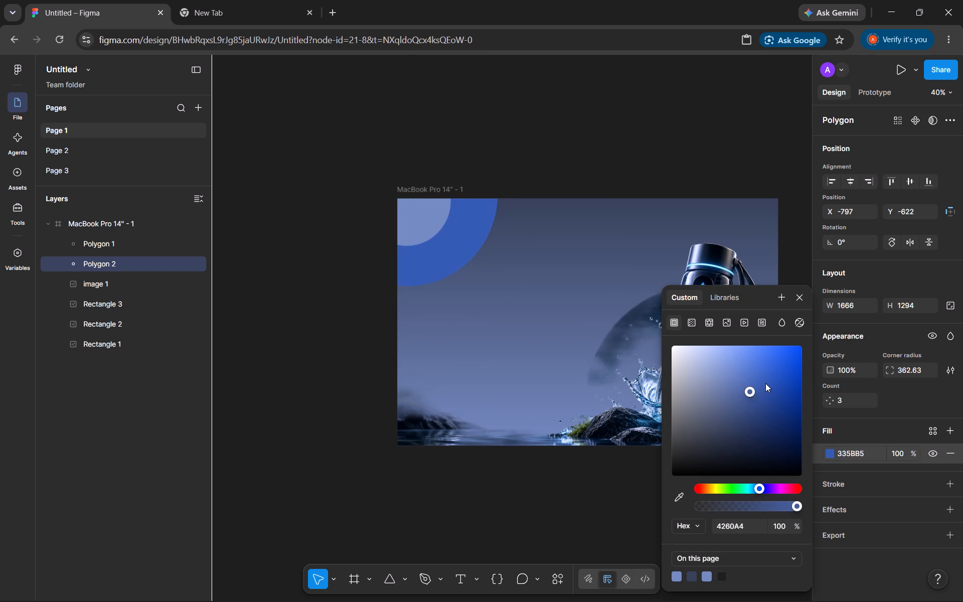
pyautogui.moveTo(765, 383); pyautogui.dragTo(784, 383)
pyautogui.moveTo(784, 383); pyautogui.dragTo(784, 386)
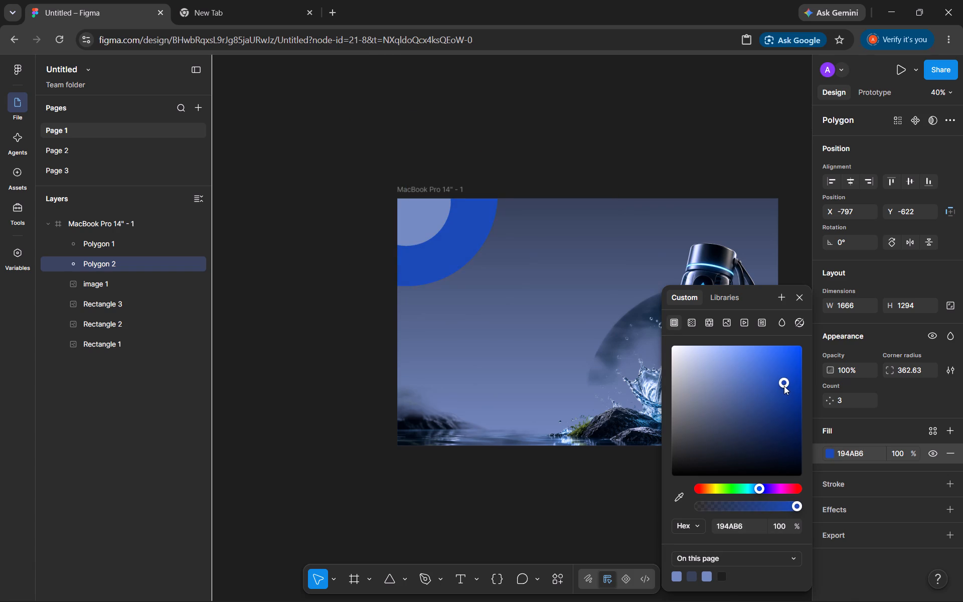
pyautogui.moveTo(784, 386); pyautogui.dragTo(776, 395)
pyautogui.click(770, 427)
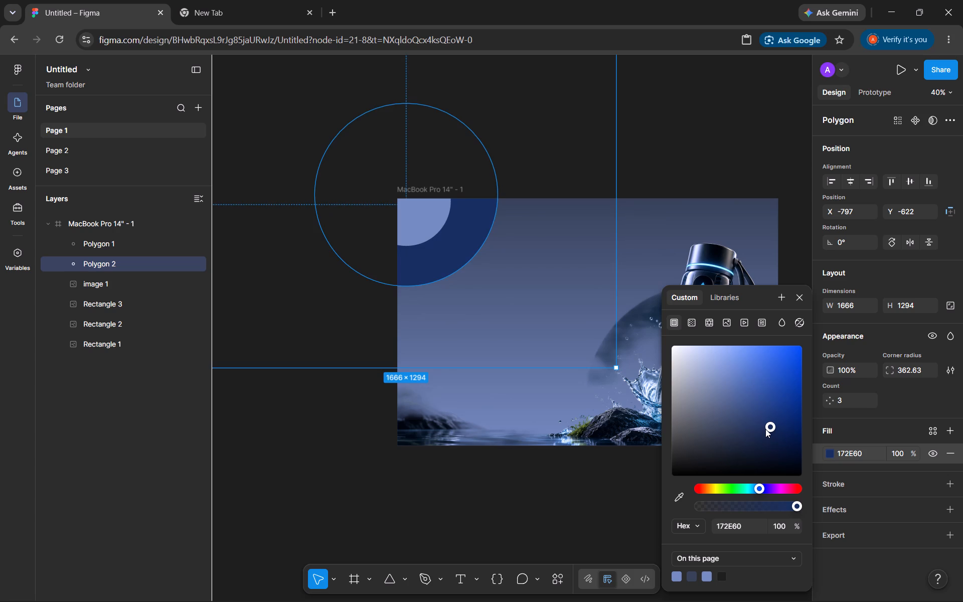
pyautogui.moveTo(765, 429); pyautogui.dragTo(748, 423)
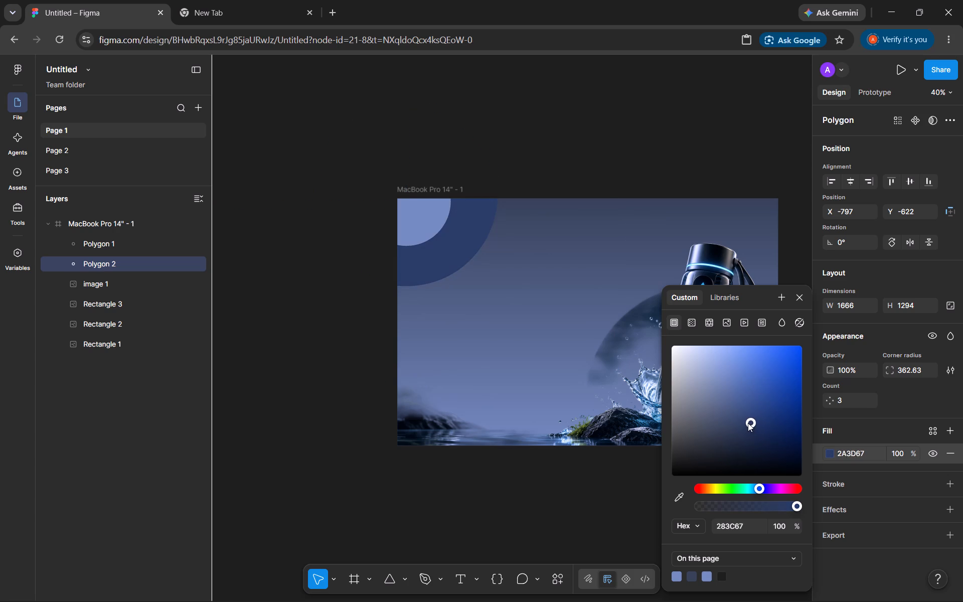
pyautogui.moveTo(748, 423); pyautogui.dragTo(742, 415)
pyautogui.moveTo(742, 415); pyautogui.dragTo(743, 427)
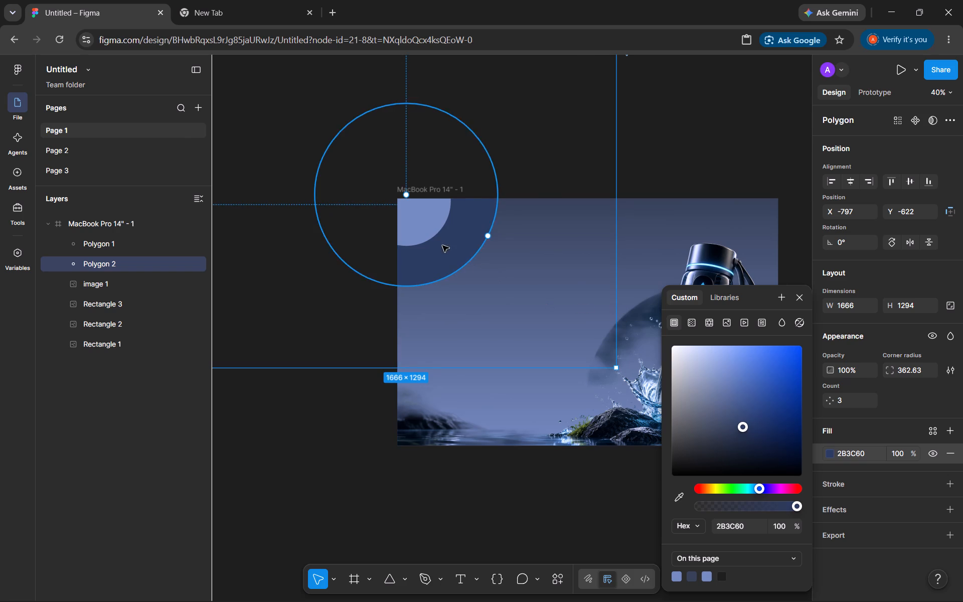
# Change the small circle's (Polygon 1) fill to a deeper, more saturated blue, about 355396.
pyautogui.click(417, 229)
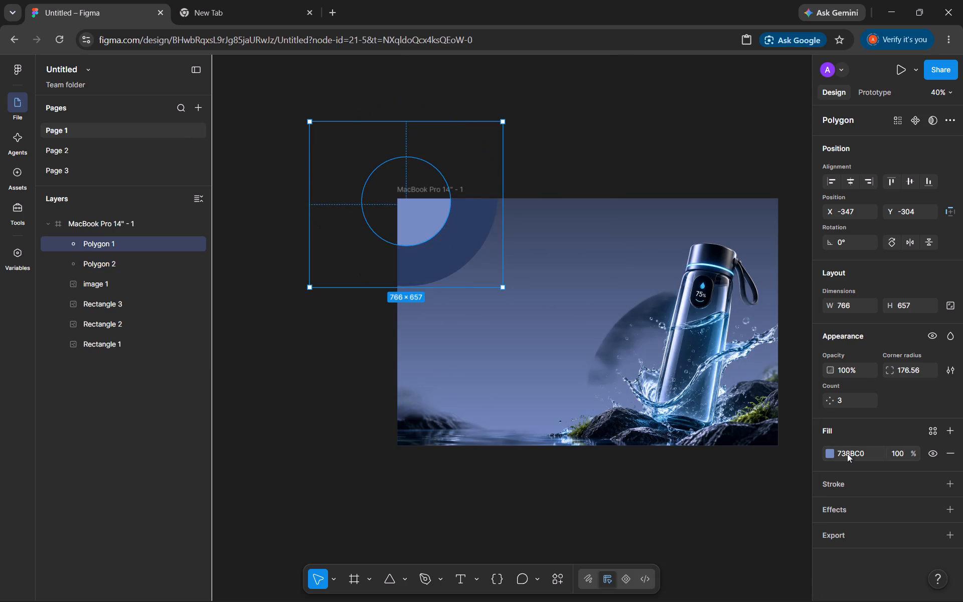
pyautogui.click(826, 450)
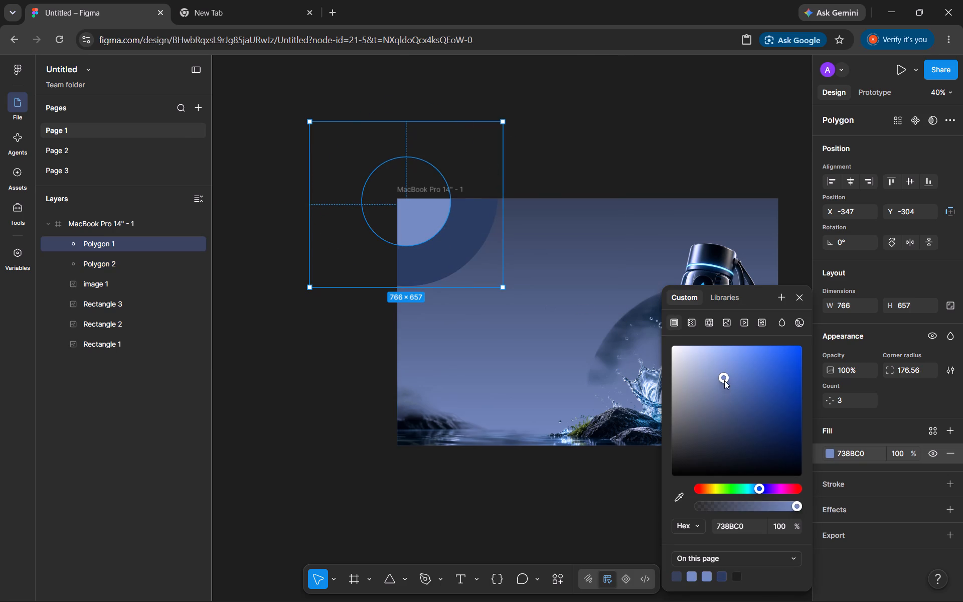
pyautogui.moveTo(724, 376); pyautogui.dragTo(723, 400)
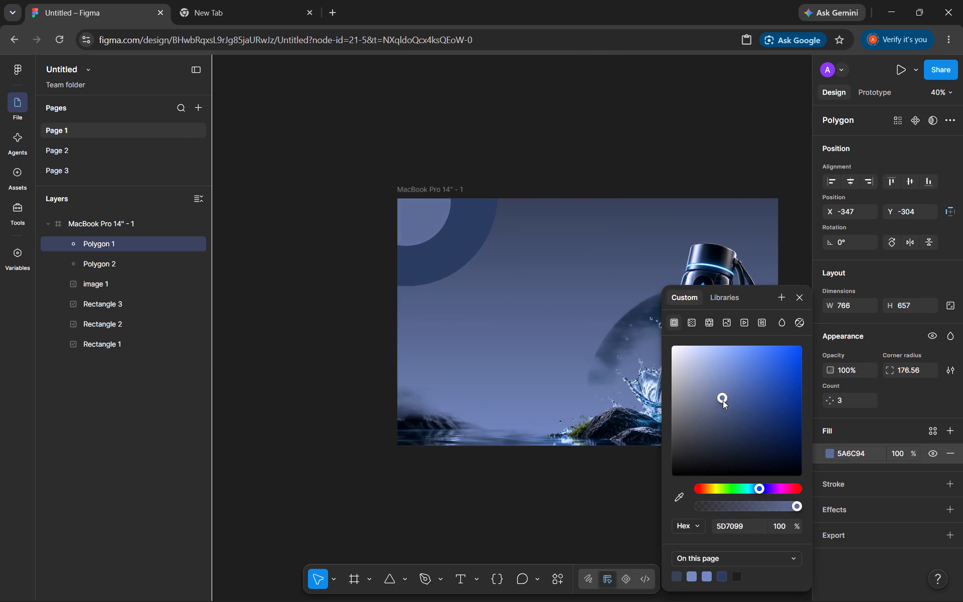
pyautogui.moveTo(723, 400); pyautogui.dragTo(747, 397)
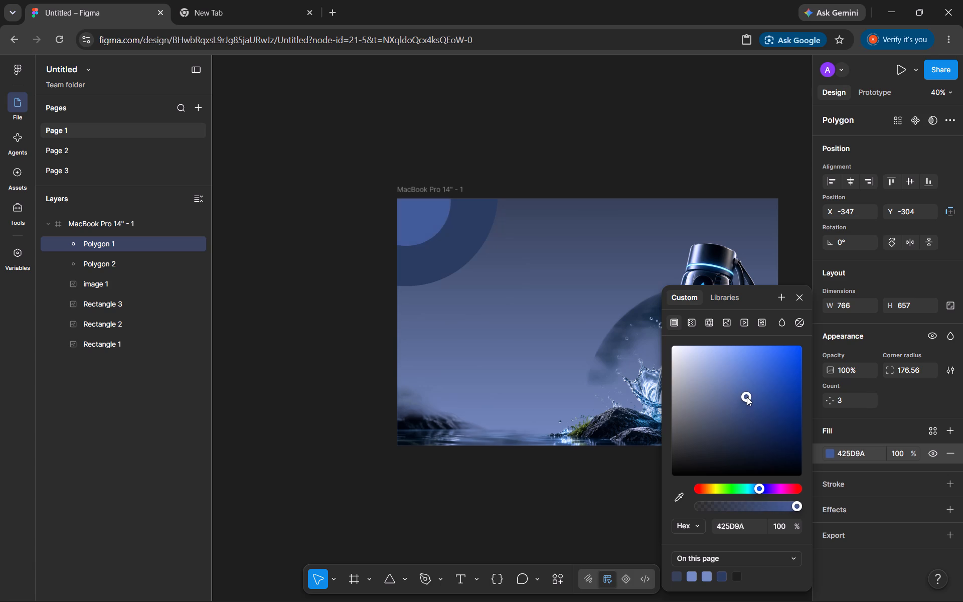
pyautogui.moveTo(747, 397); pyautogui.dragTo(744, 385)
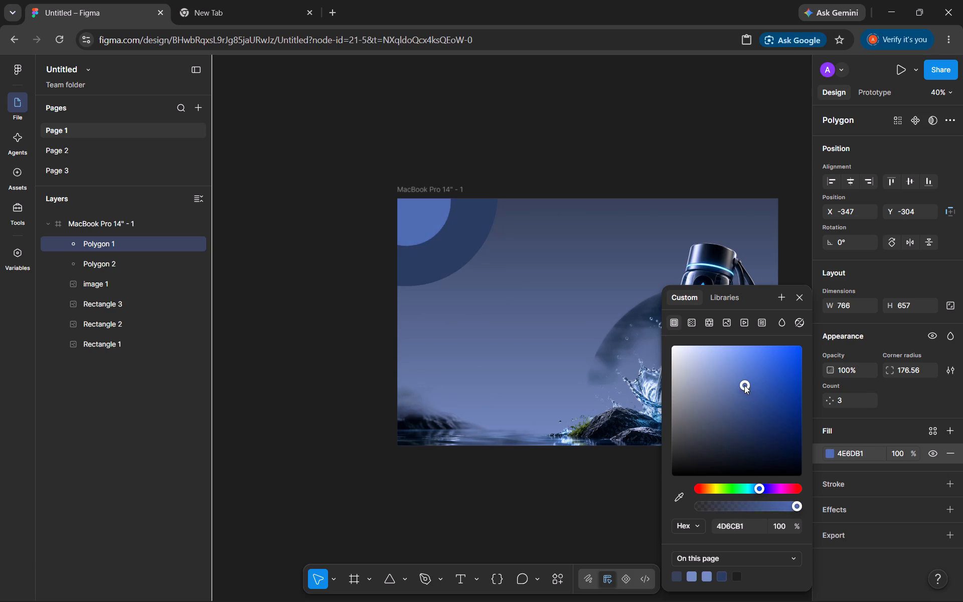
pyautogui.moveTo(744, 385); pyautogui.dragTo(755, 399)
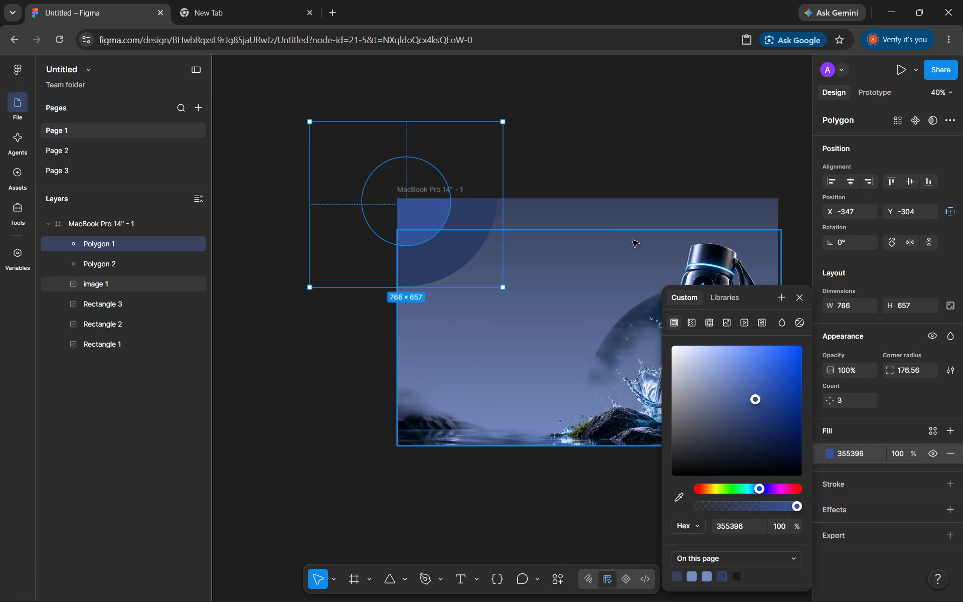
pyautogui.click(609, 157)
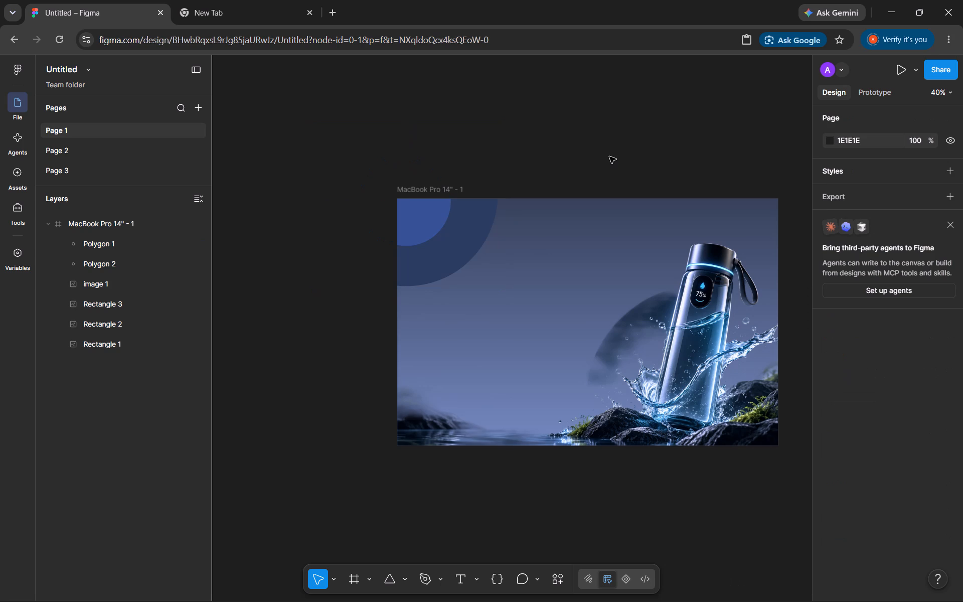
# Look over the whole cover and check the reference bottle image in the ChatGPT conversation before returning to Figma.
pyautogui.hscroll(-2, 609, 157)
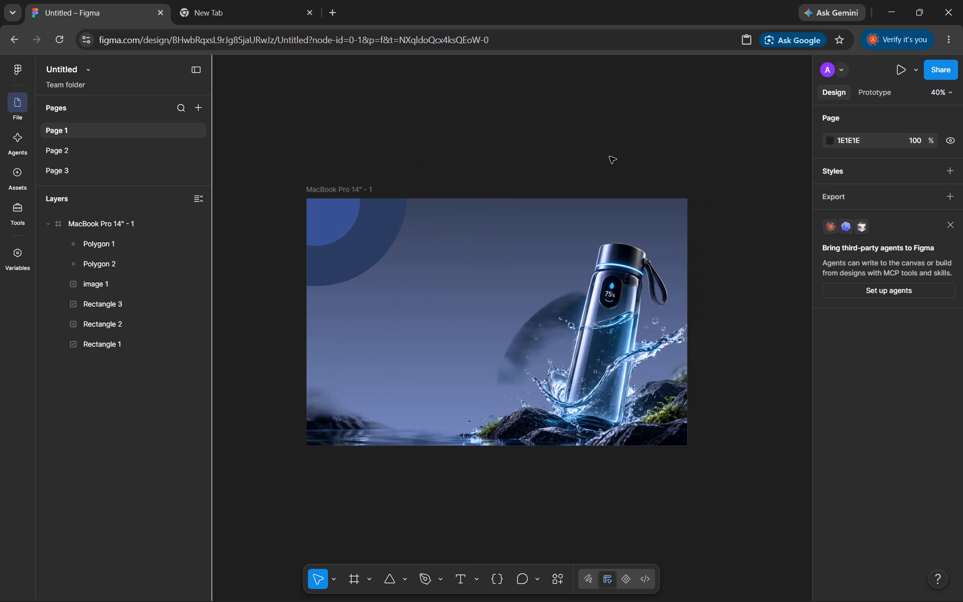
pyautogui.scroll(5, 609, 157)
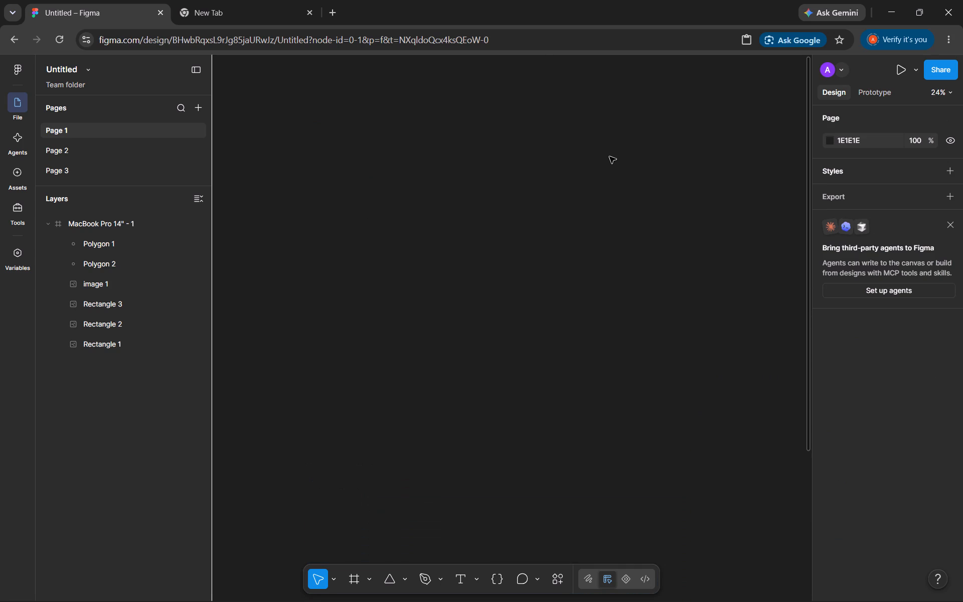
pyautogui.scroll(-1, 560, 252)
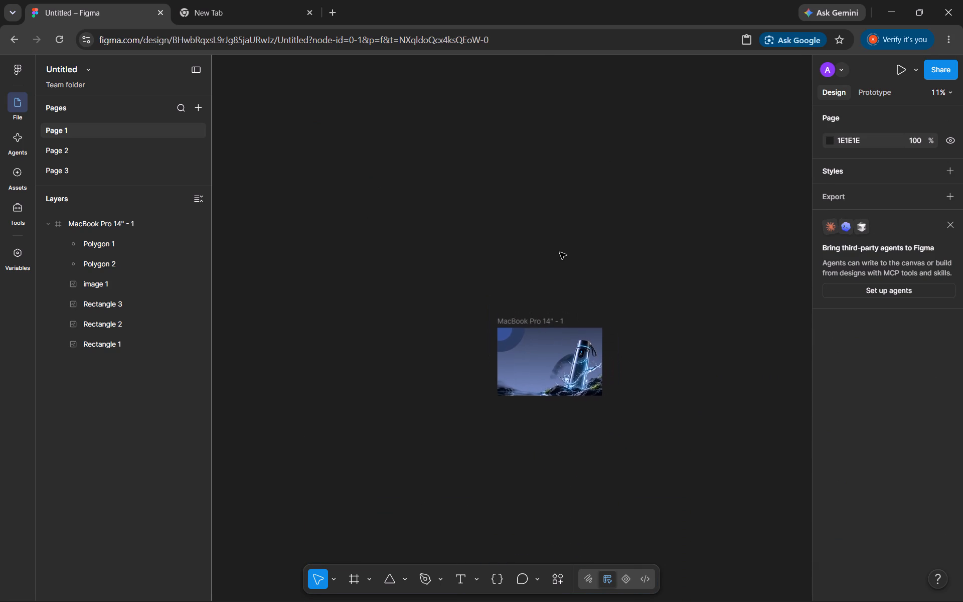
pyautogui.hscroll(-1, 534, 350)
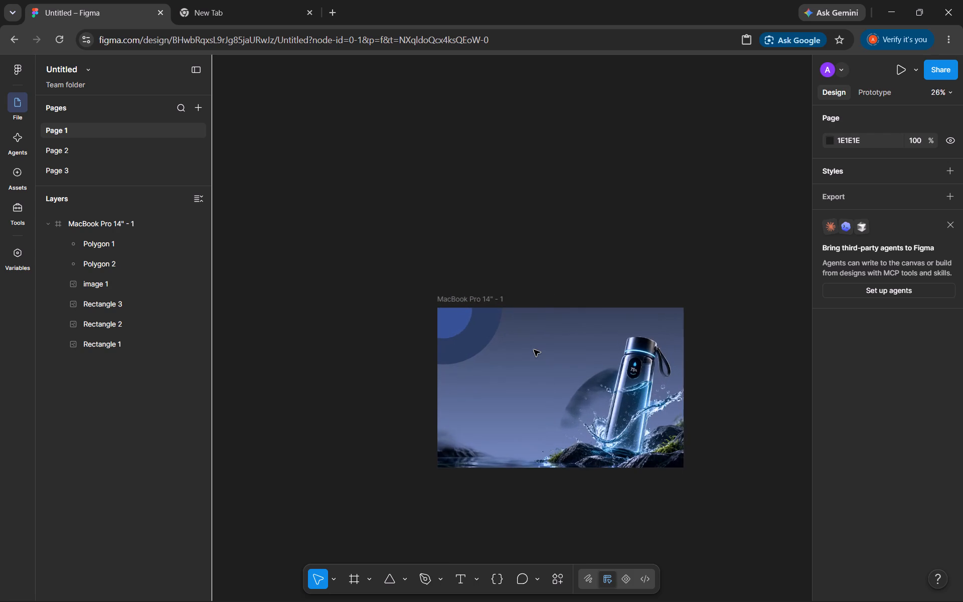
pyautogui.hscroll(-1, 534, 350)
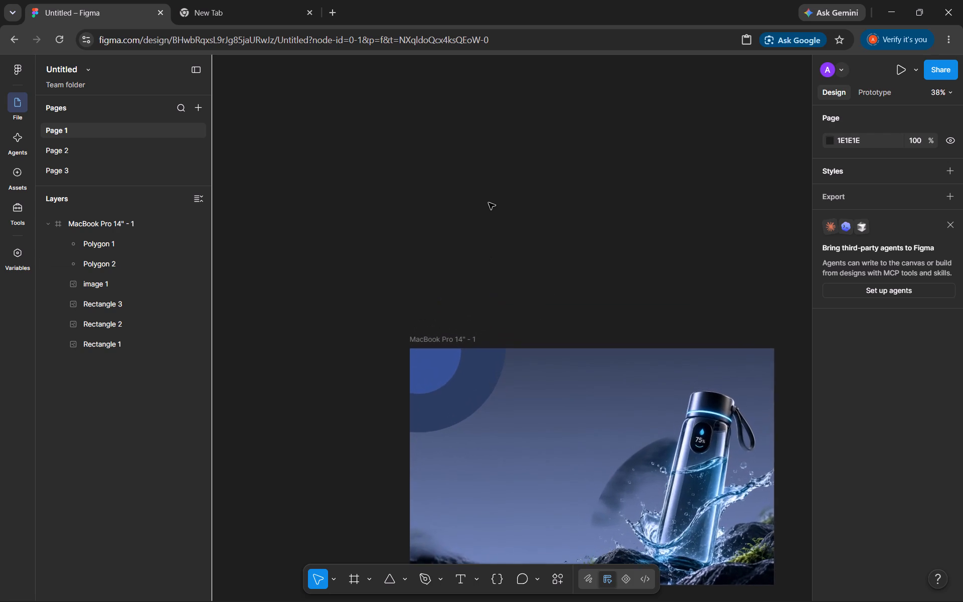
pyautogui.scroll(-2, 489, 203)
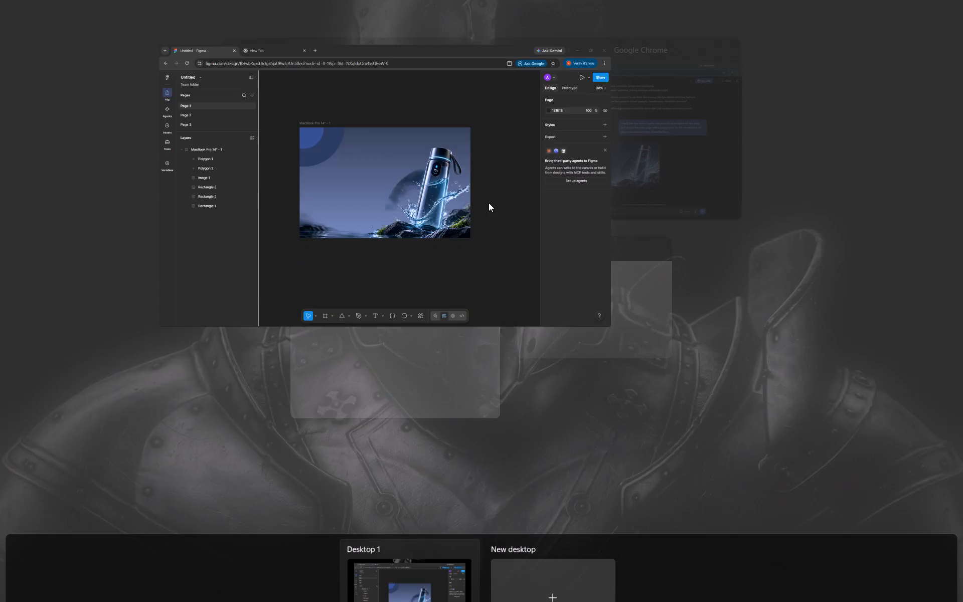
pyautogui.click(559, 102)
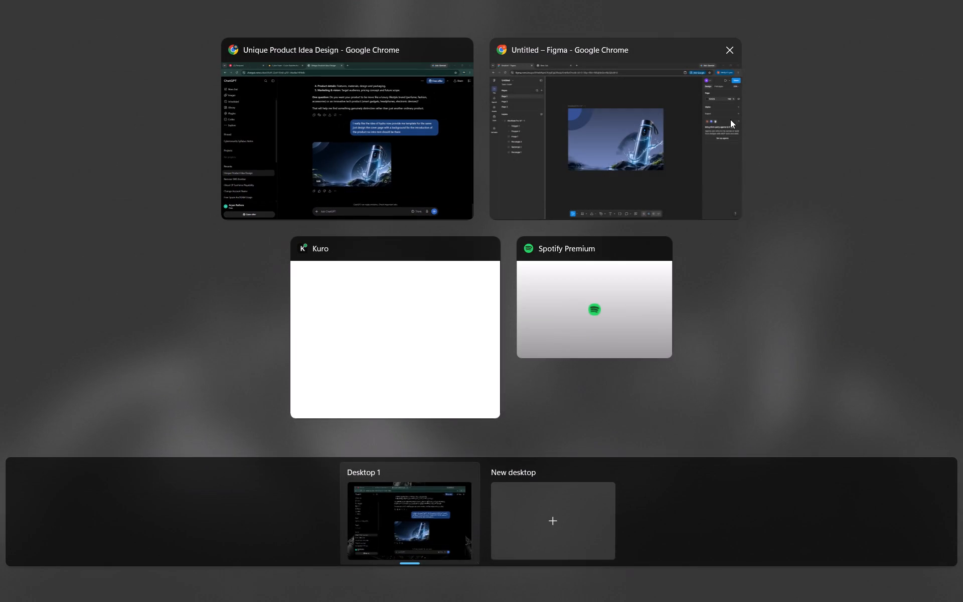
pyautogui.click(667, 135)
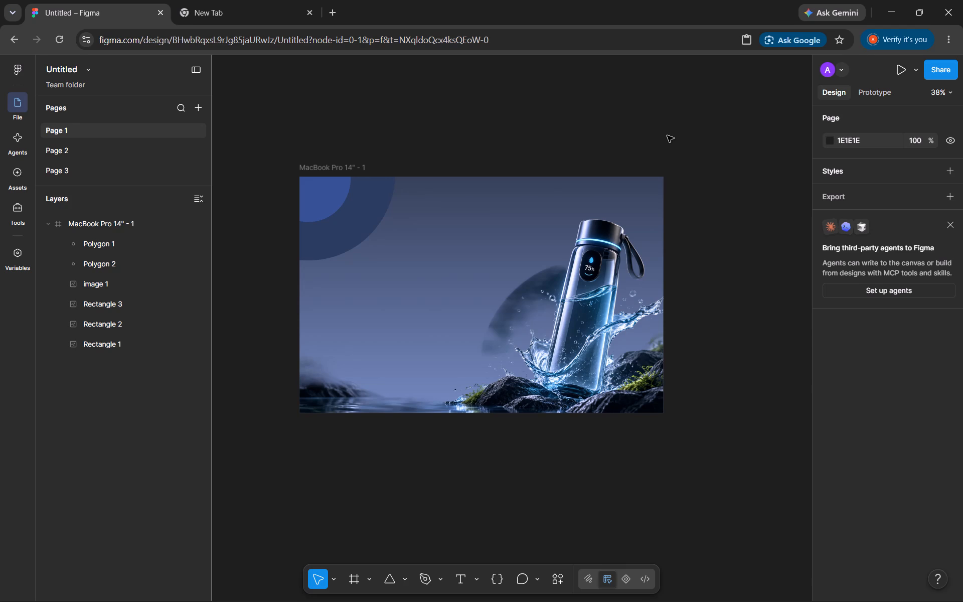
# Lock the bottle image layer, image 1, so it cannot be selected on the canvas.
pyautogui.click(306, 363)
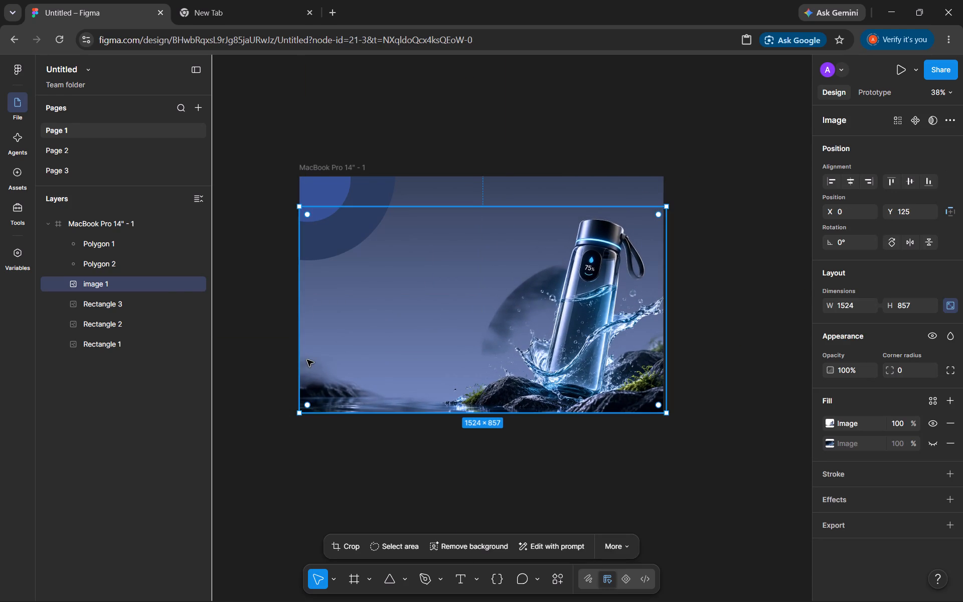
pyautogui.click(183, 288)
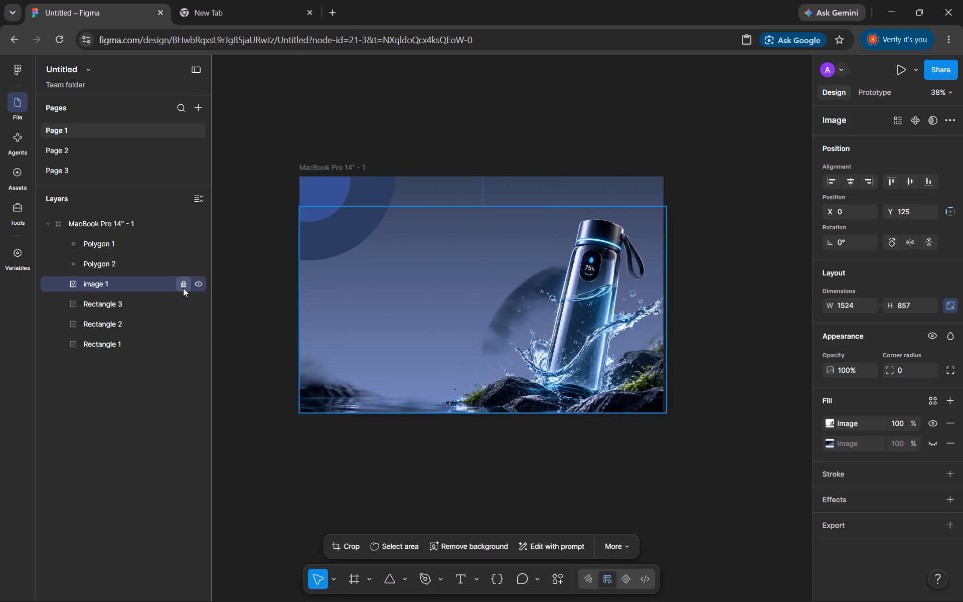
pyautogui.doubleClick(451, 195)
pyautogui.doubleClick(451, 195)
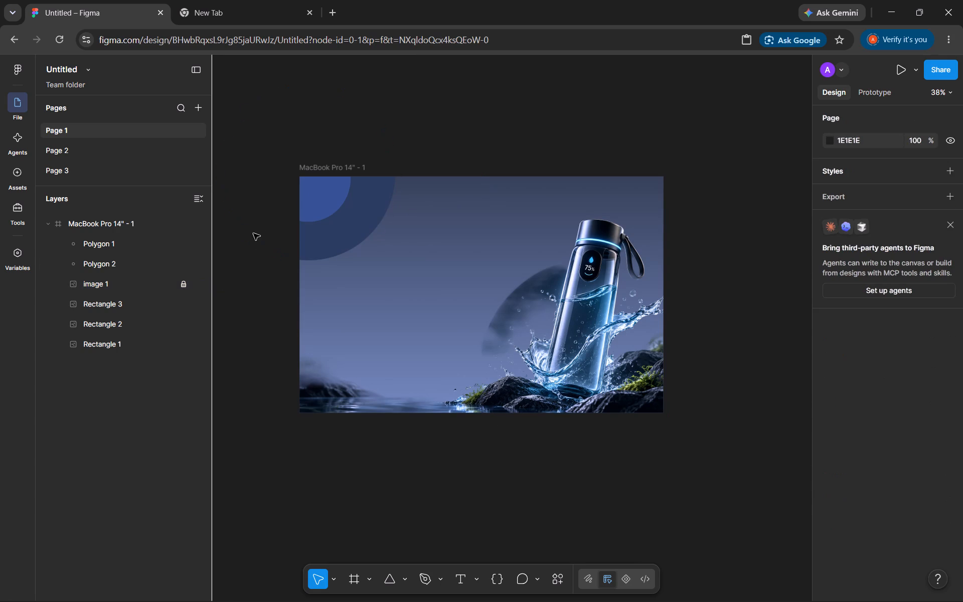
# Change the MacBook Pro 14" - 1 frame's background fill to a Radial gradient.
pyautogui.click(137, 220)
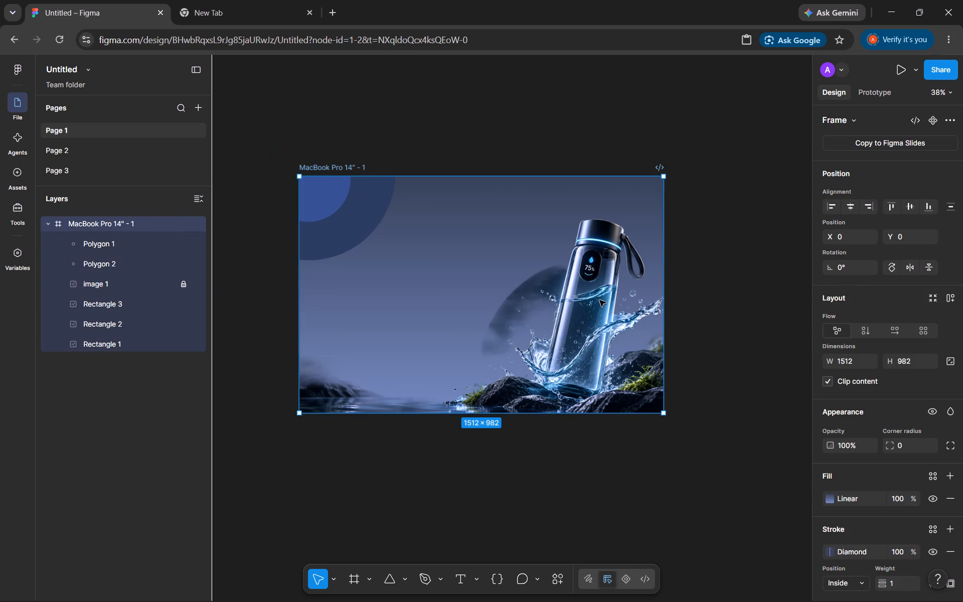
pyautogui.click(846, 471)
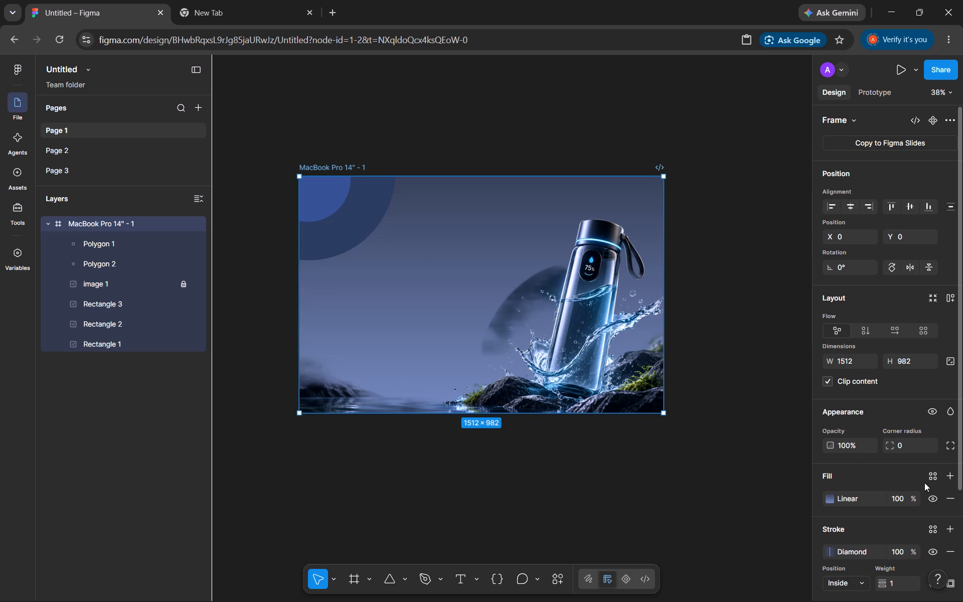
pyautogui.click(832, 499)
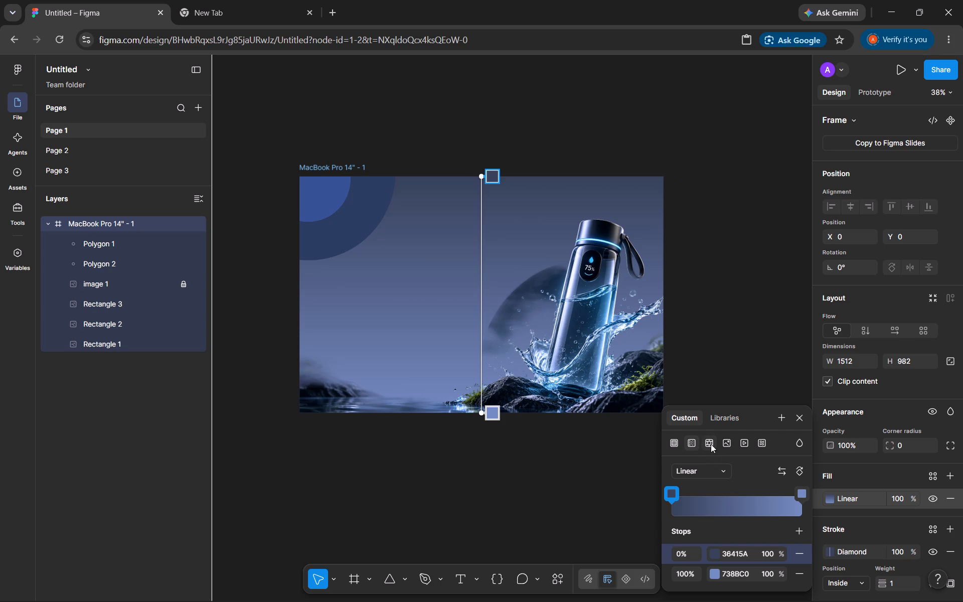
pyautogui.click(722, 467)
pyautogui.click(704, 484)
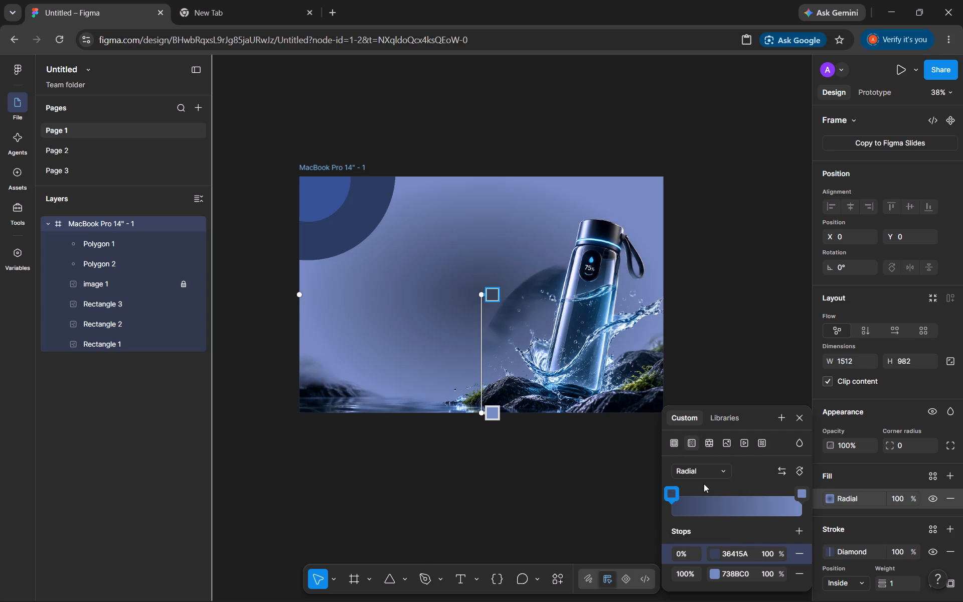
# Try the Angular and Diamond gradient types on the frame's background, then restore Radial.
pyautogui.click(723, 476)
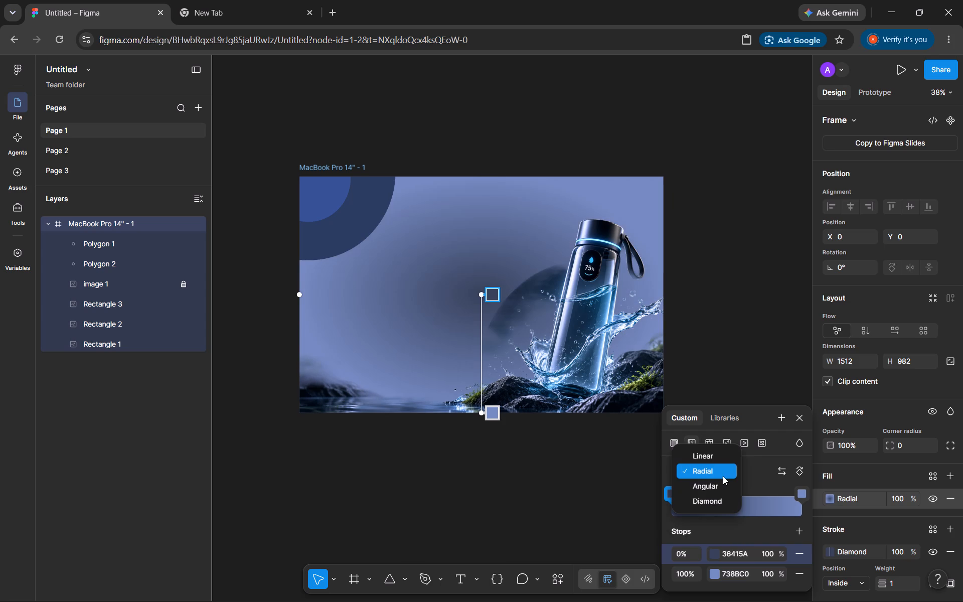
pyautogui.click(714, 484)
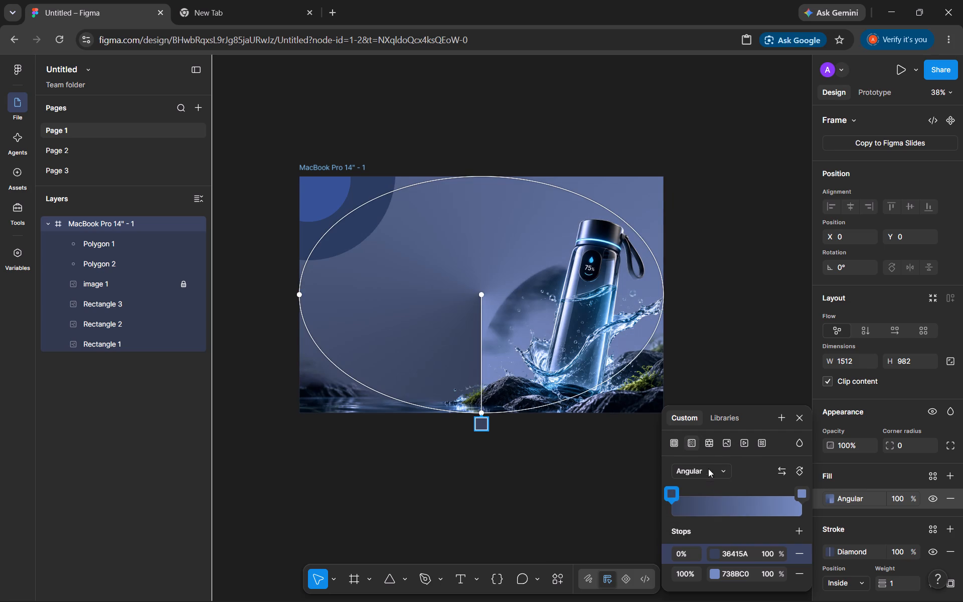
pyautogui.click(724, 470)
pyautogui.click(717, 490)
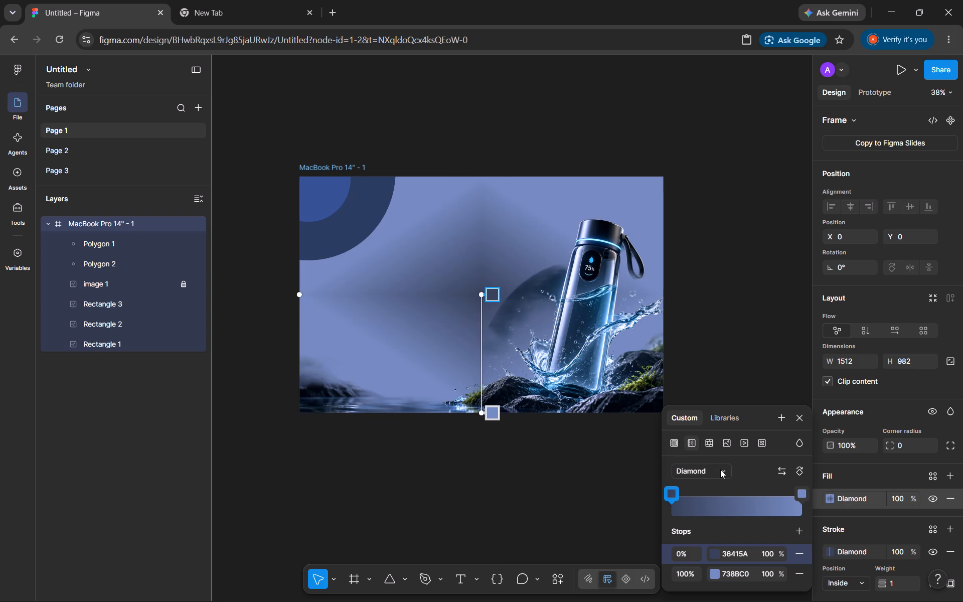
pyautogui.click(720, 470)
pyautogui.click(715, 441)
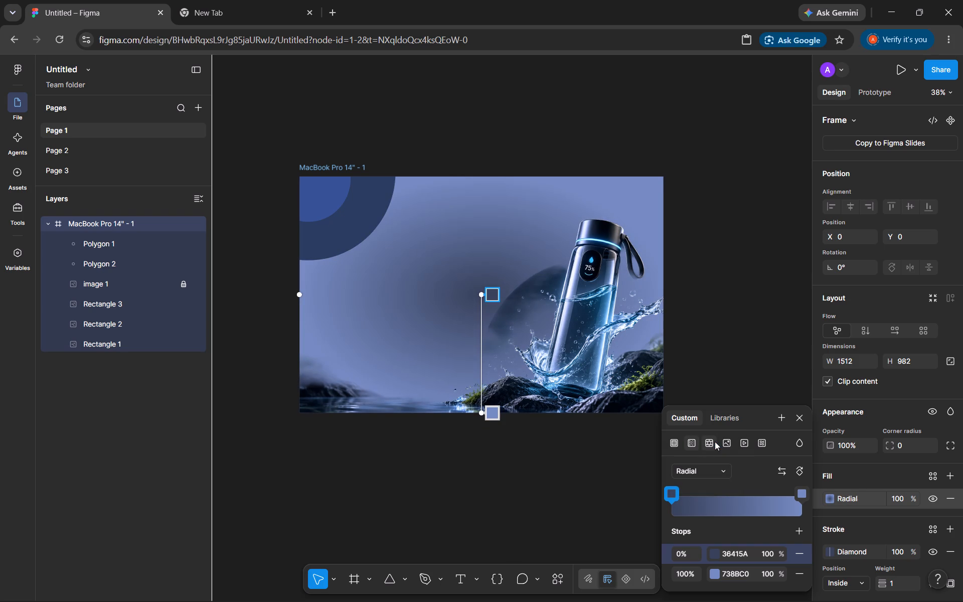
# Rework the frame's radial gradient into three stops: 6B81B3 at 0%, 36415A at 70% and 738BC0 at 89%.
pyautogui.moveTo(672, 500); pyautogui.dragTo(690, 502)
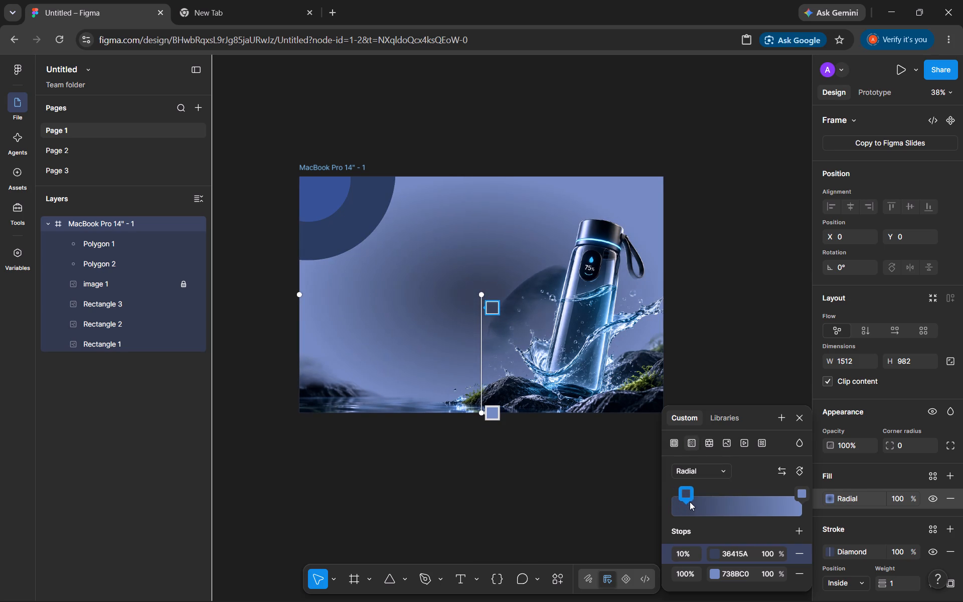
pyautogui.moveTo(690, 502); pyautogui.dragTo(763, 515)
pyautogui.click(797, 511)
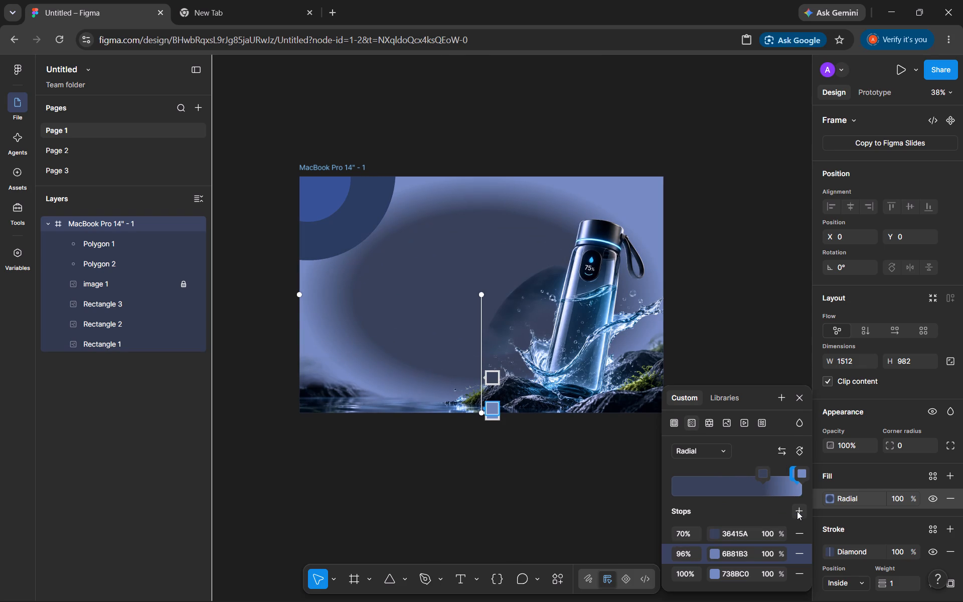
pyautogui.moveTo(800, 476); pyautogui.dragTo(776, 476)
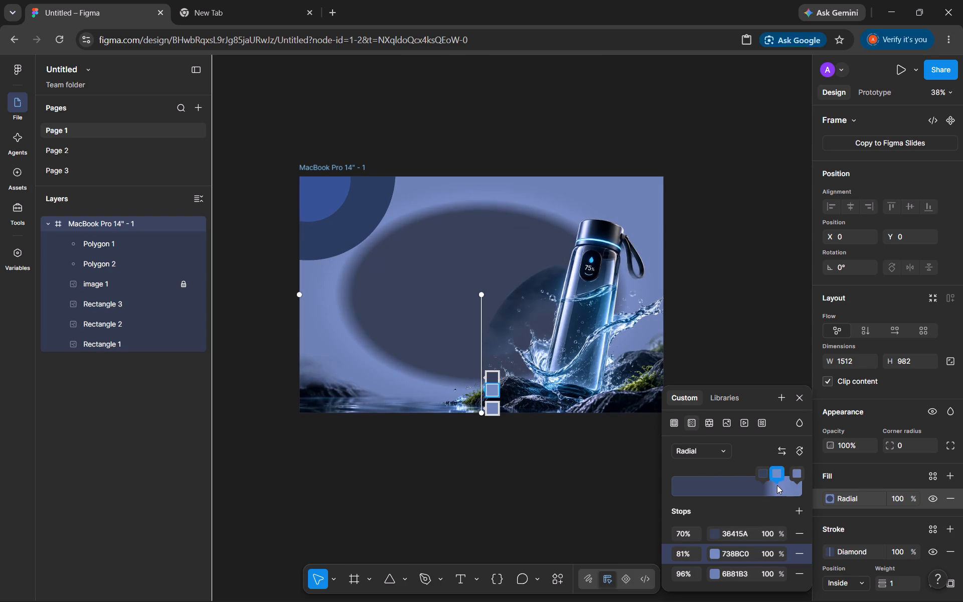
pyautogui.click(787, 486)
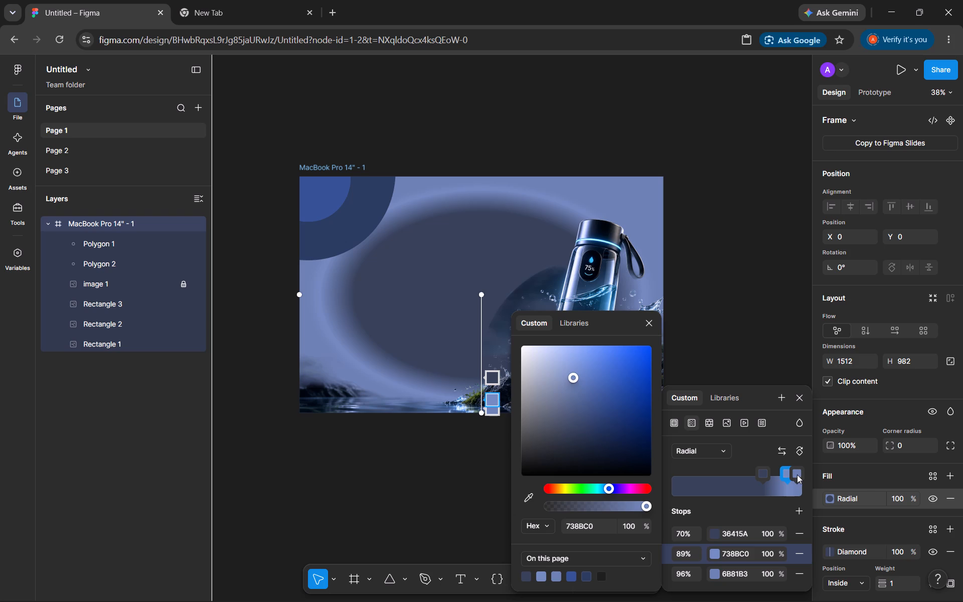
pyautogui.moveTo(797, 475); pyautogui.dragTo(751, 481)
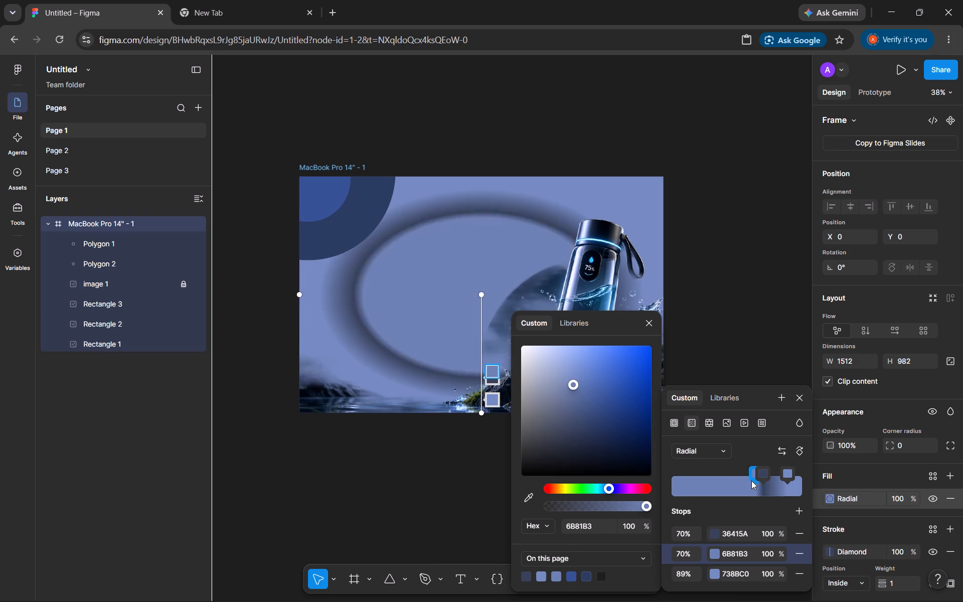
pyautogui.moveTo(751, 481); pyautogui.dragTo(661, 485)
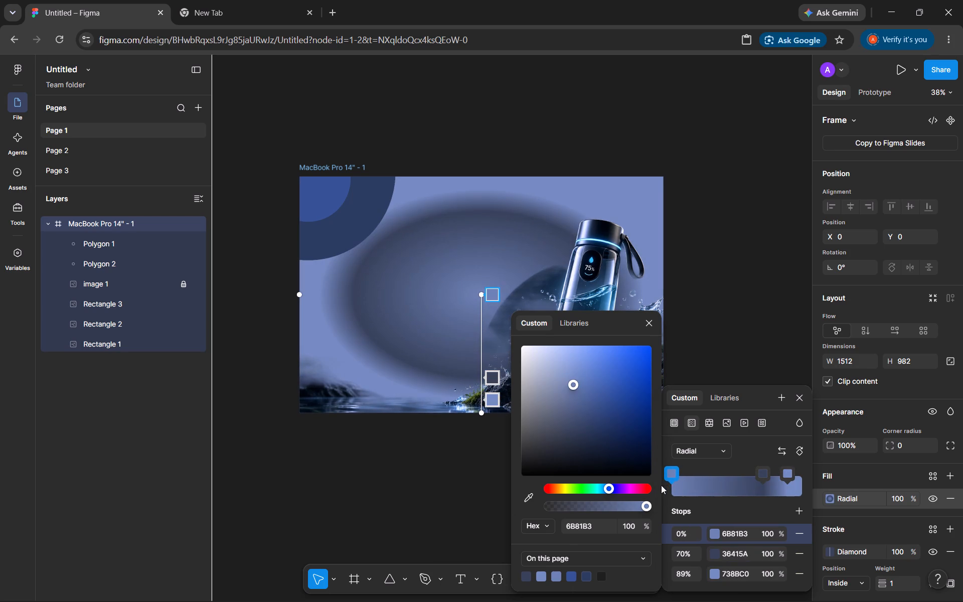
pyautogui.moveTo(661, 485); pyautogui.dragTo(661, 487)
pyautogui.click(733, 305)
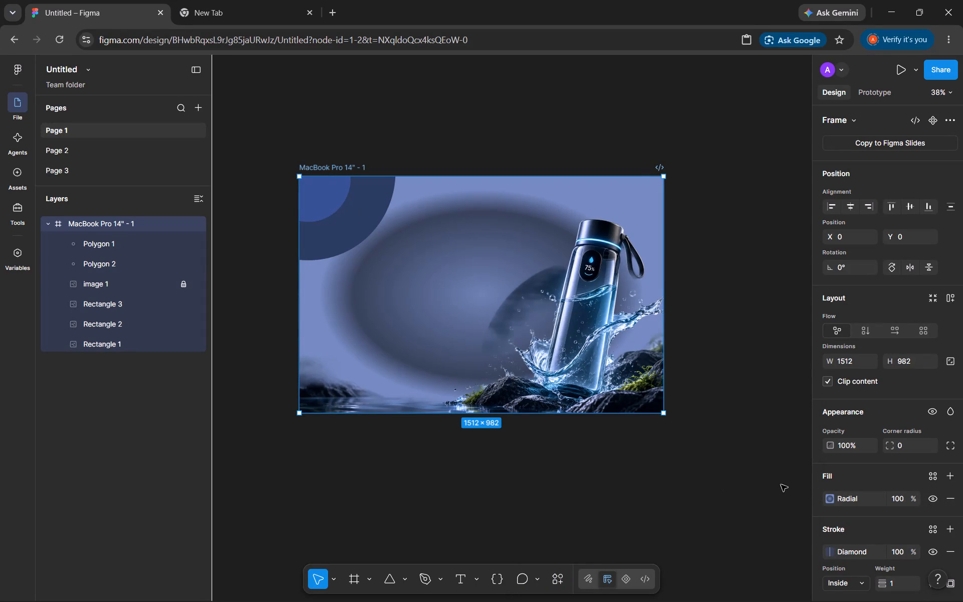
# Move the dark 36415A stop of the frame's radial gradient to 0%.
pyautogui.click(830, 499)
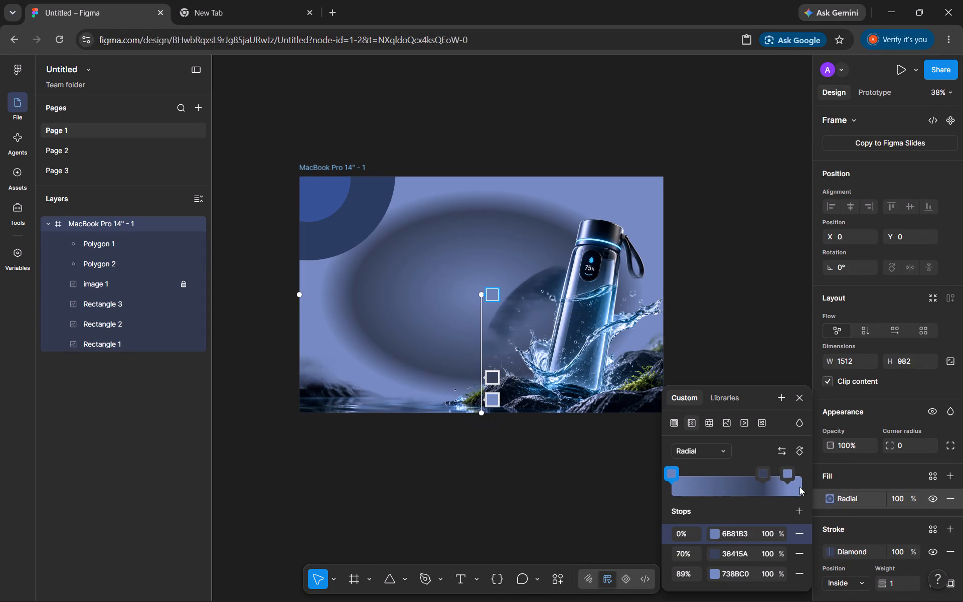
pyautogui.moveTo(762, 473); pyautogui.dragTo(649, 473)
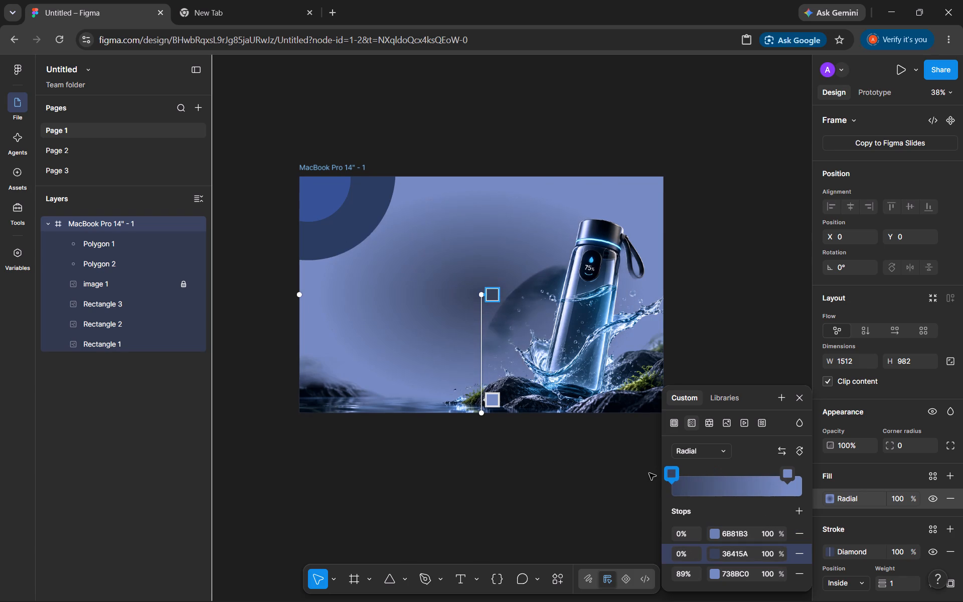
# Reduce the frame's radial gradient to two stops by removing 6B81B3, placing 738BC0 at 0% and 36415A at 75%.
pyautogui.moveTo(649, 473); pyautogui.dragTo(707, 486)
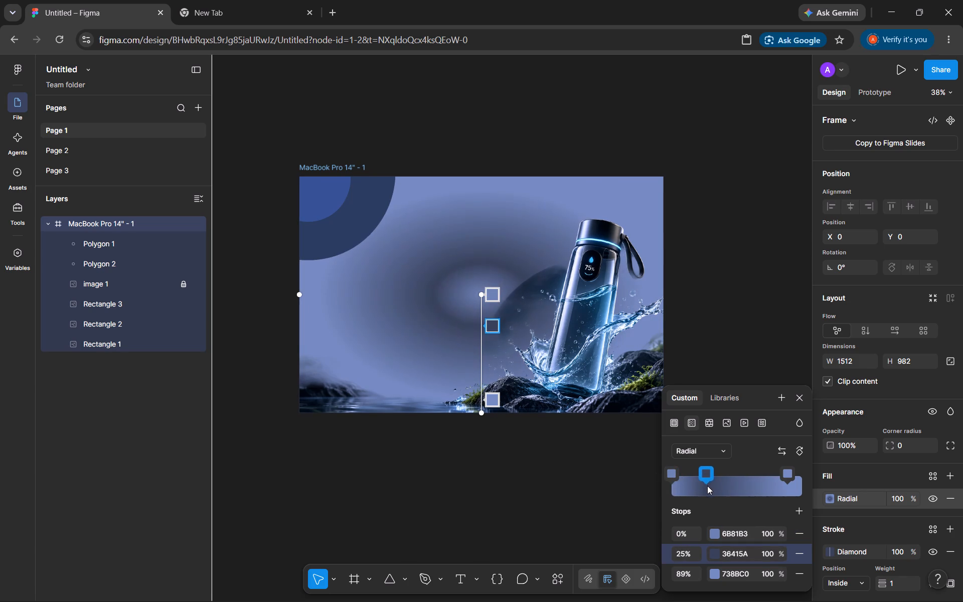
pyautogui.moveTo(707, 486); pyautogui.dragTo(730, 489)
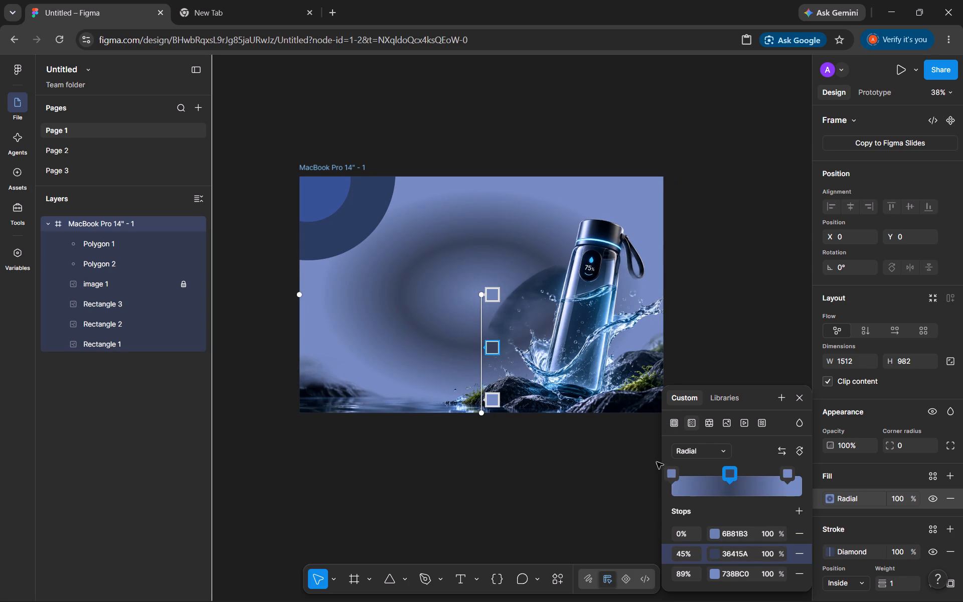
pyautogui.click(674, 469)
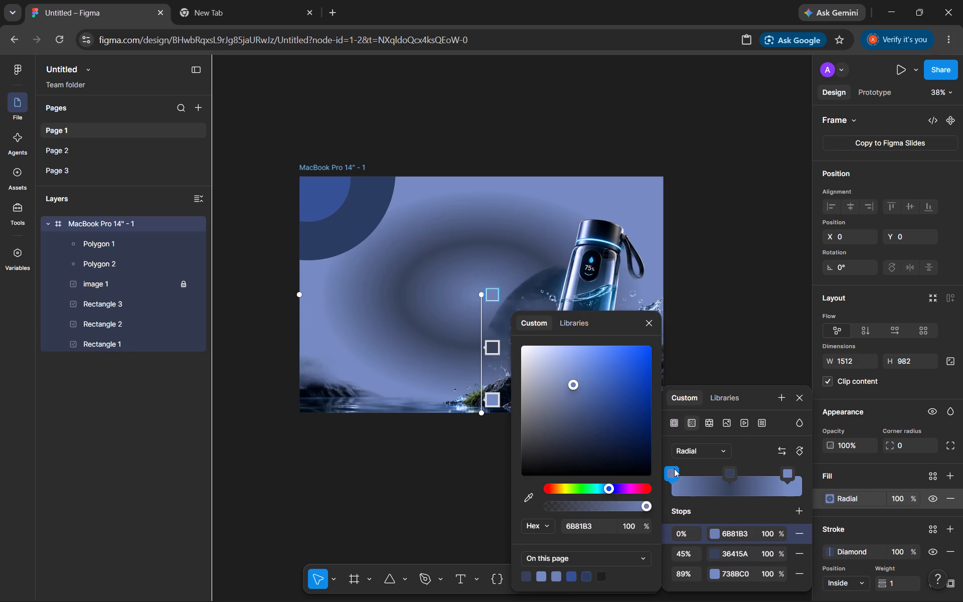
pyautogui.press('BackSpace')
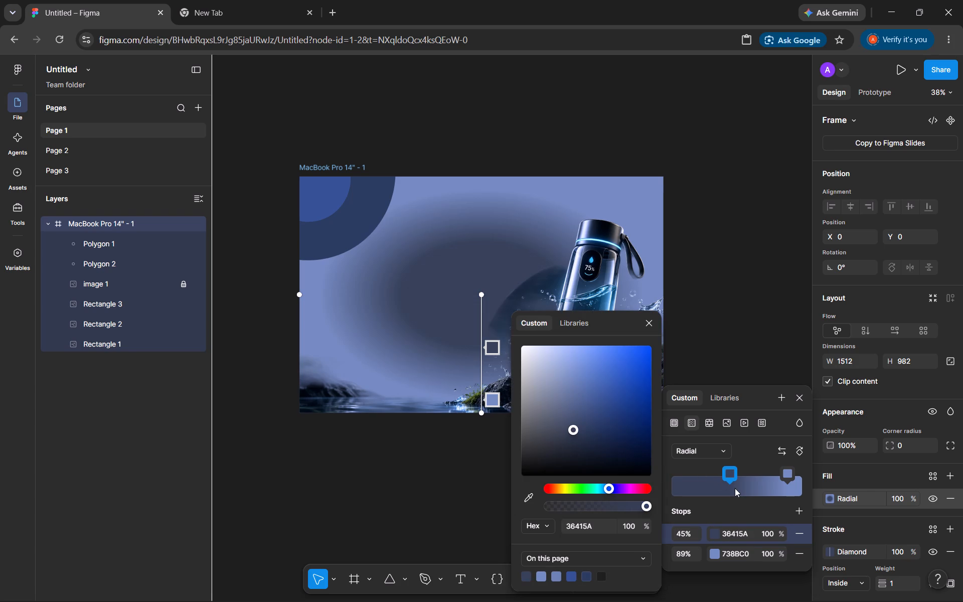
pyautogui.moveTo(729, 477); pyautogui.dragTo(756, 481)
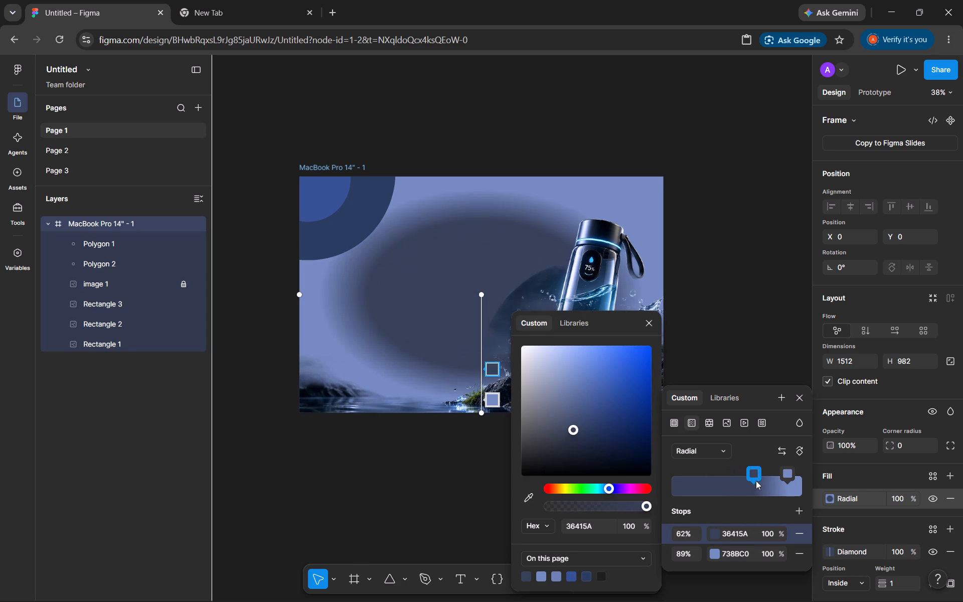
pyautogui.moveTo(756, 481); pyautogui.dragTo(770, 486)
pyautogui.moveTo(786, 485); pyautogui.dragTo(728, 477)
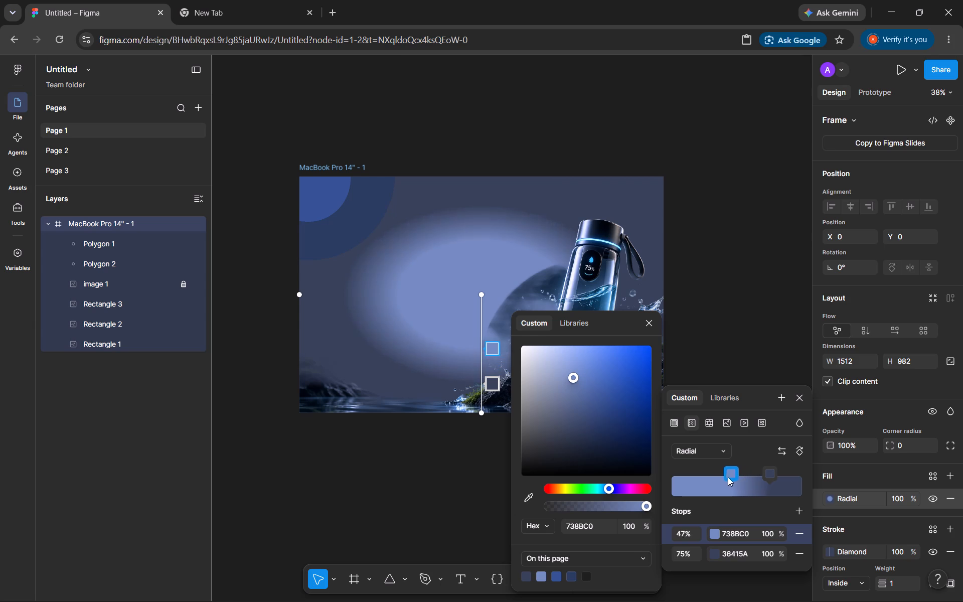
pyautogui.moveTo(728, 477); pyautogui.dragTo(660, 475)
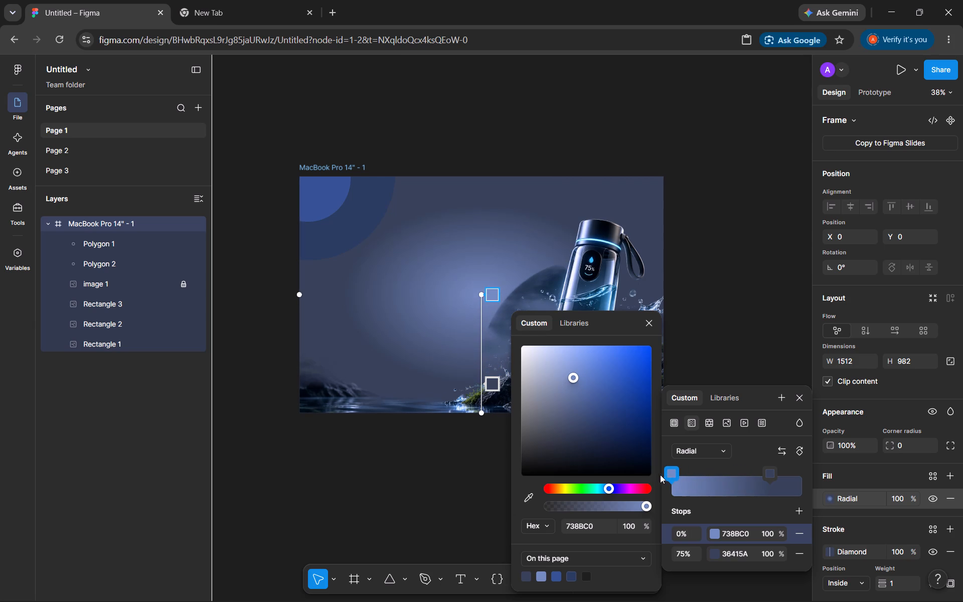
pyautogui.click(707, 186)
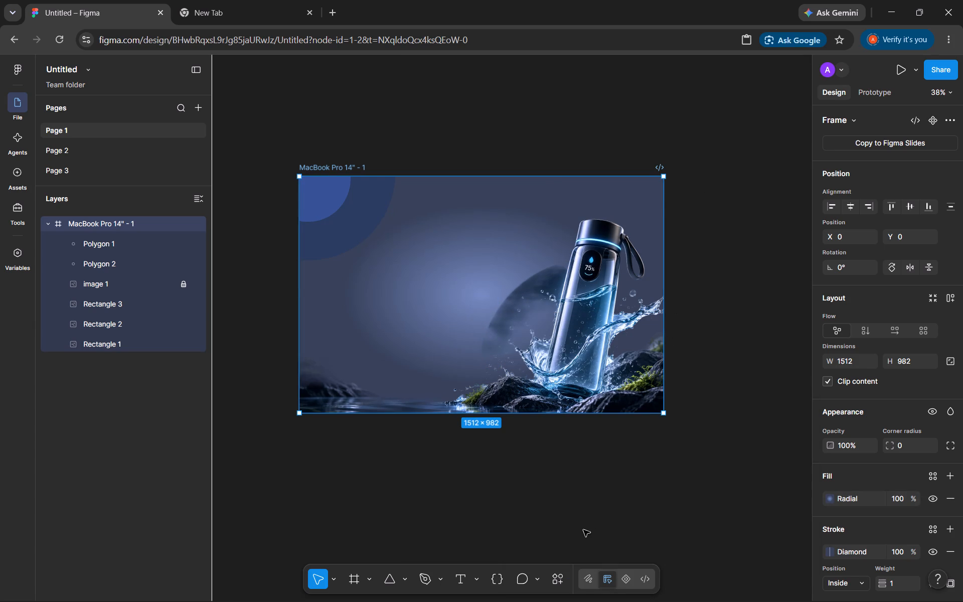
pyautogui.scroll(-1, 583, 530)
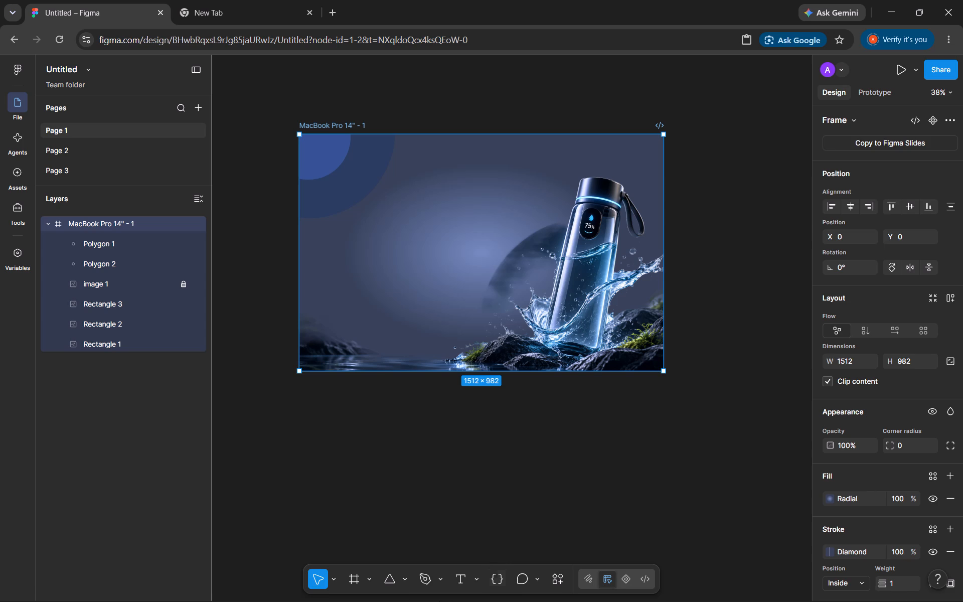
pyautogui.click(219, 451)
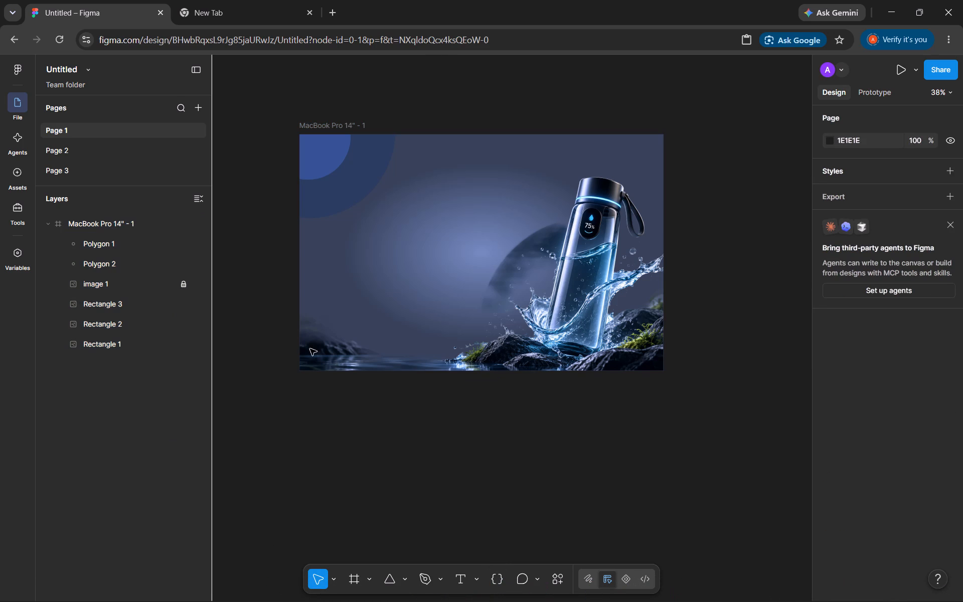
# Add the text "Hydra" on the empty canvas below the frame.
pyautogui.click(566, 274)
pyautogui.click(458, 572)
pyautogui.click(468, 518)
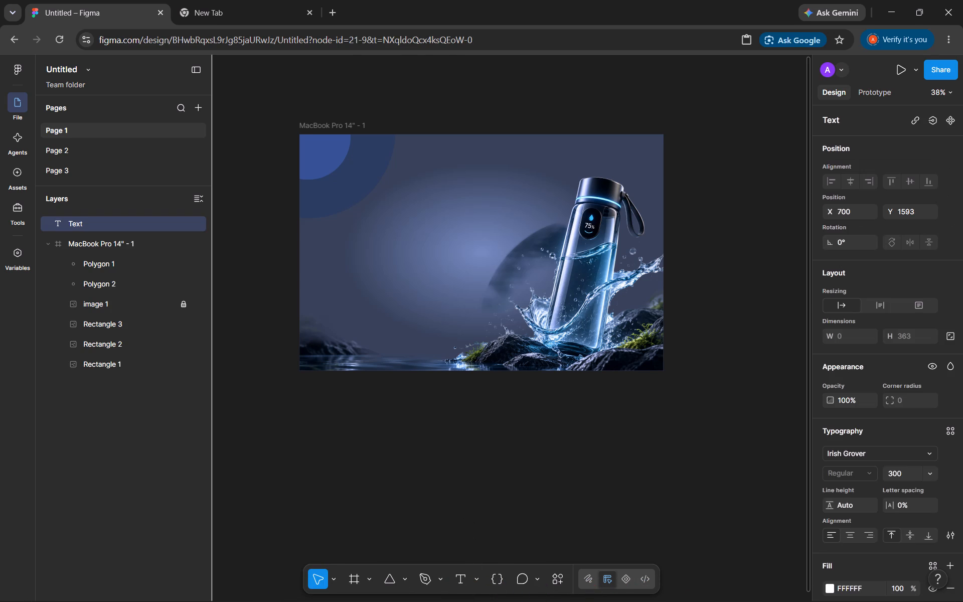
pyautogui.write('Hy')
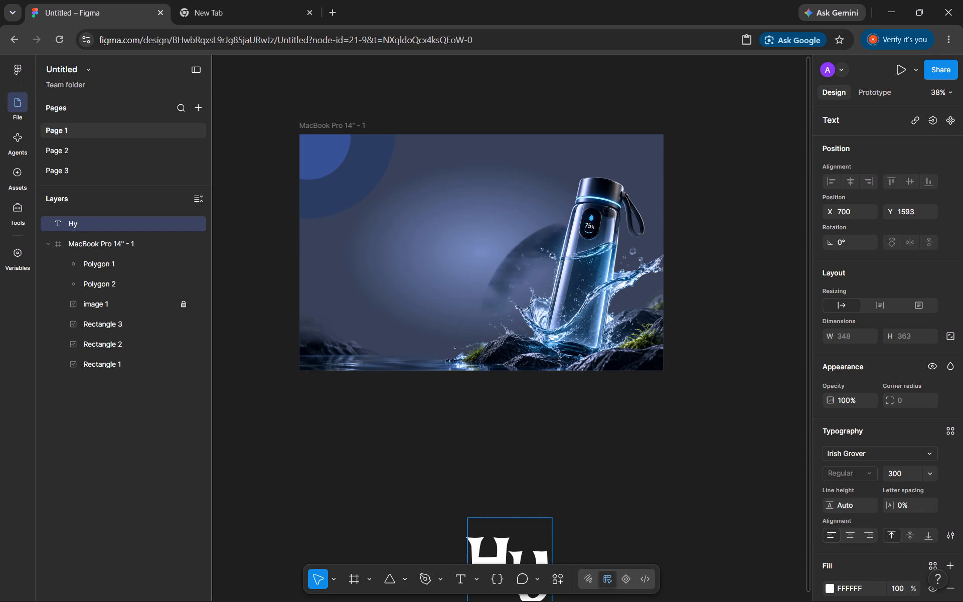
pyautogui.write('dr')
pyautogui.press('a')
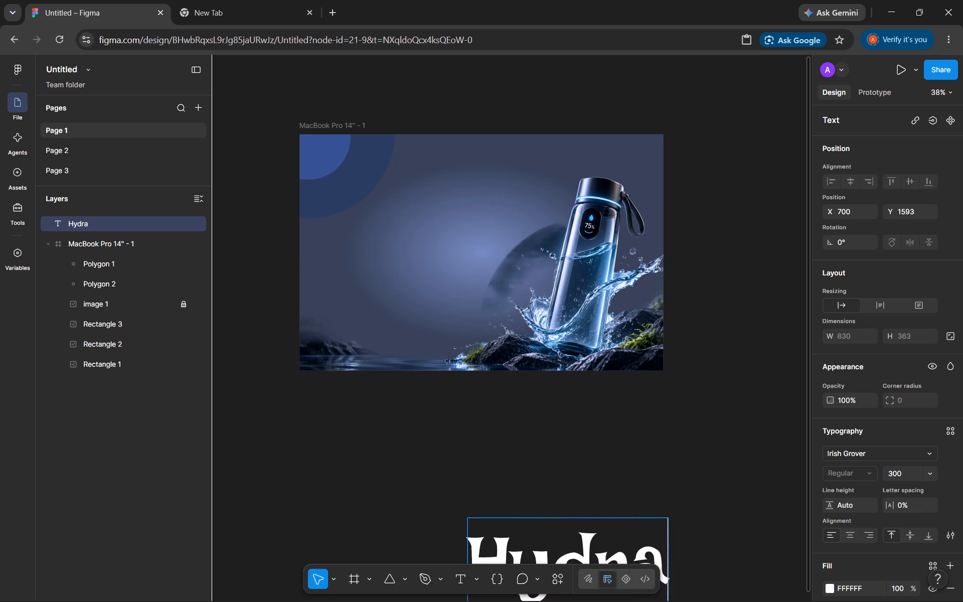
pyautogui.scroll(-1, 392, 290)
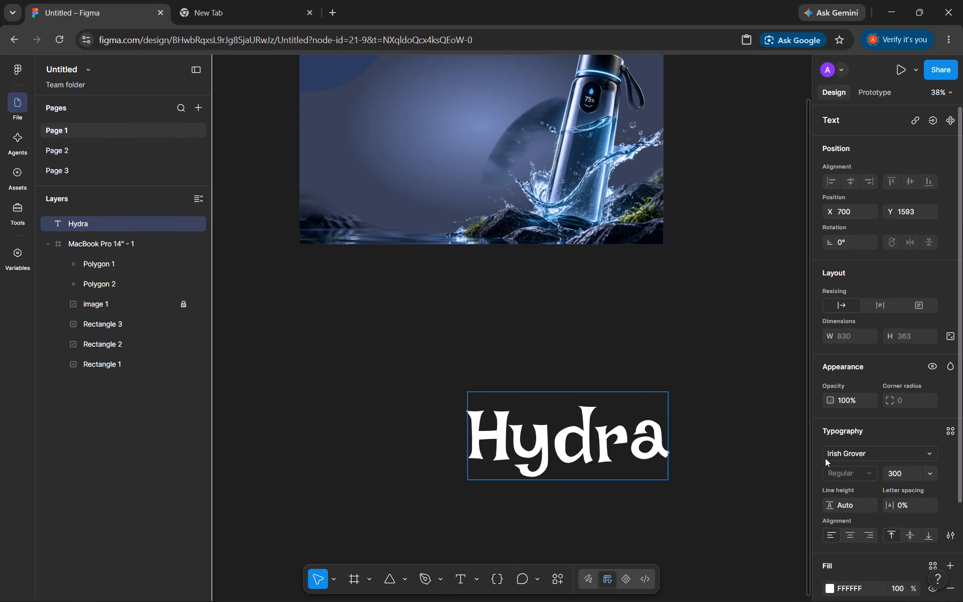
# Set the Hydra text's opacity to 60%.
pyautogui.click(843, 394)
pyautogui.press('BackSpace')
pyautogui.write('60')
pyautogui.press('Return')
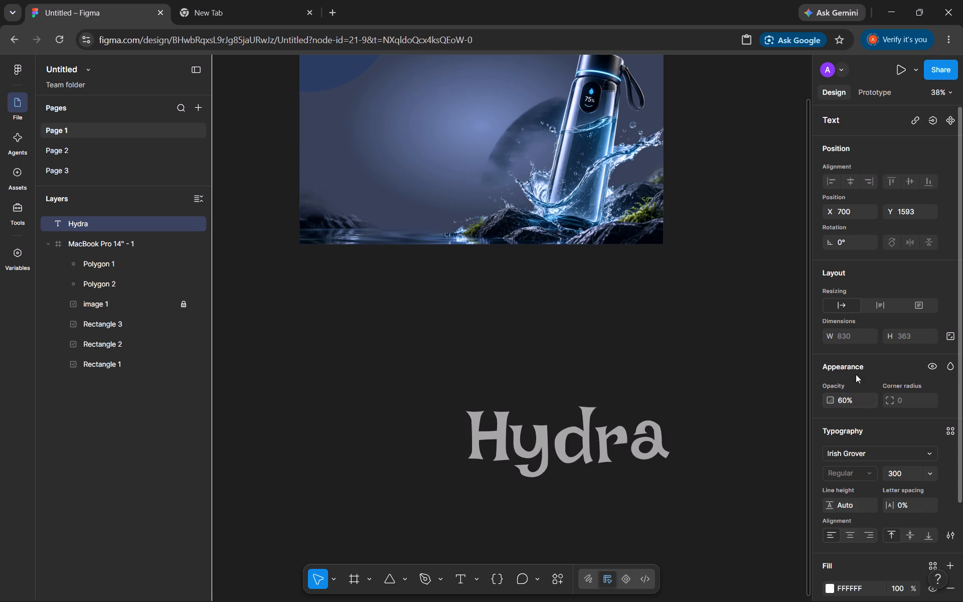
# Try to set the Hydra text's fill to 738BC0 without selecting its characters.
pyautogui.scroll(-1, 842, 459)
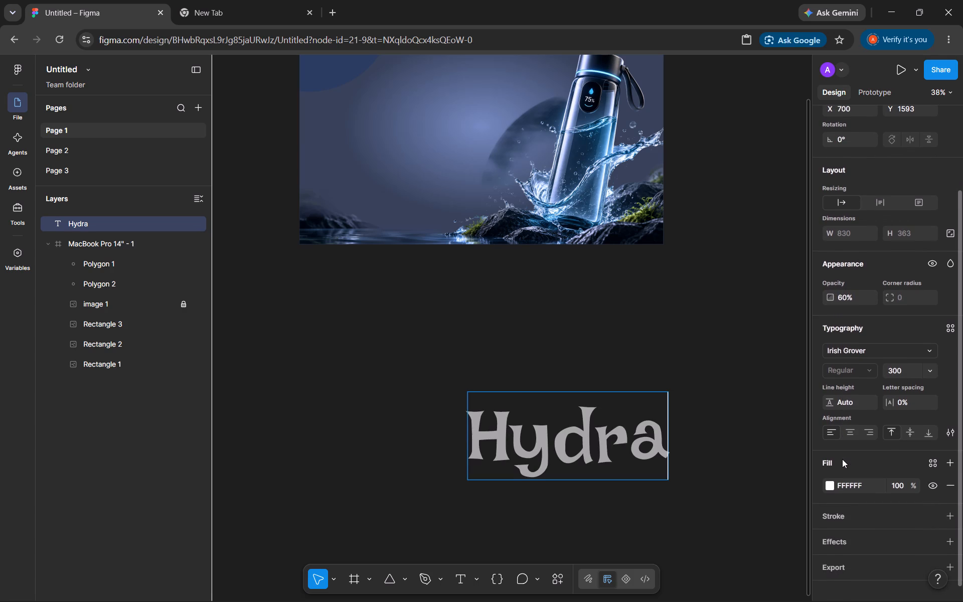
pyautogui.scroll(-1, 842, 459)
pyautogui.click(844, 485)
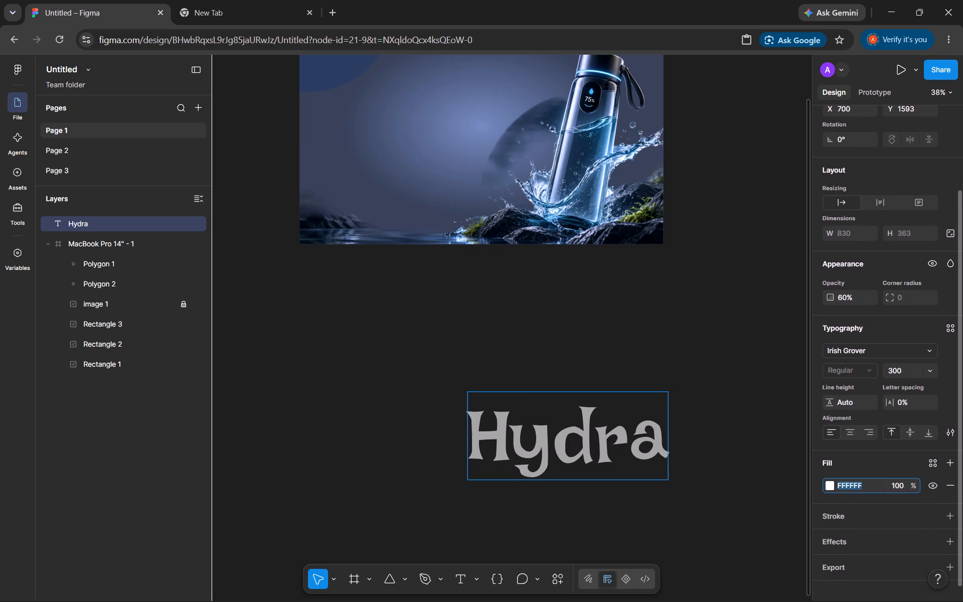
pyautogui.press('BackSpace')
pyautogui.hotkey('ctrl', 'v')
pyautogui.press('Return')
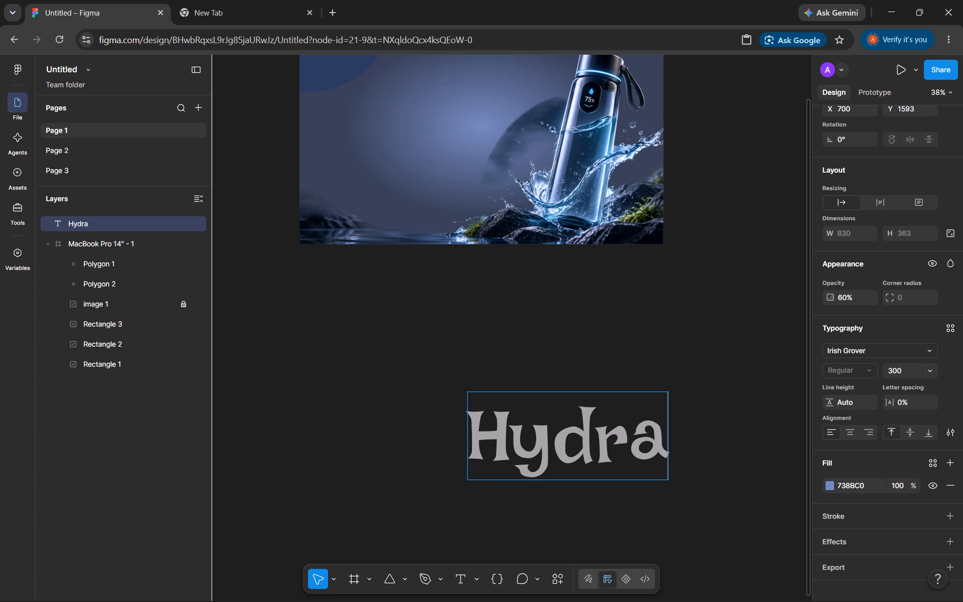
# Select the whole word Hydra, set its fill colour to 738BC0 and deselect the text.
pyautogui.moveTo(486, 434); pyautogui.dragTo(689, 428)
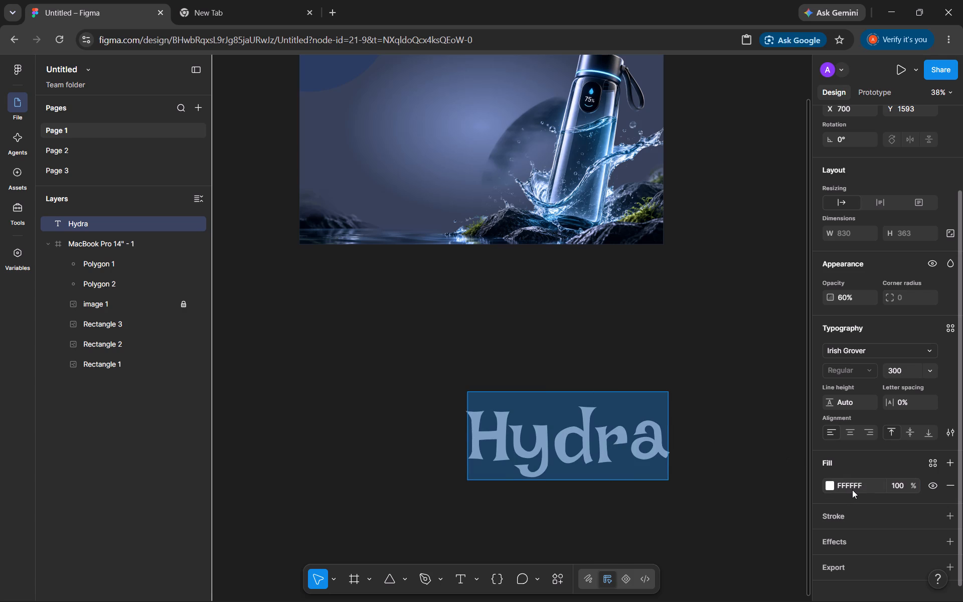
pyautogui.click(852, 488)
pyautogui.press('BackSpace')
pyautogui.hotkey('ctrl', 'v')
pyautogui.press('Return')
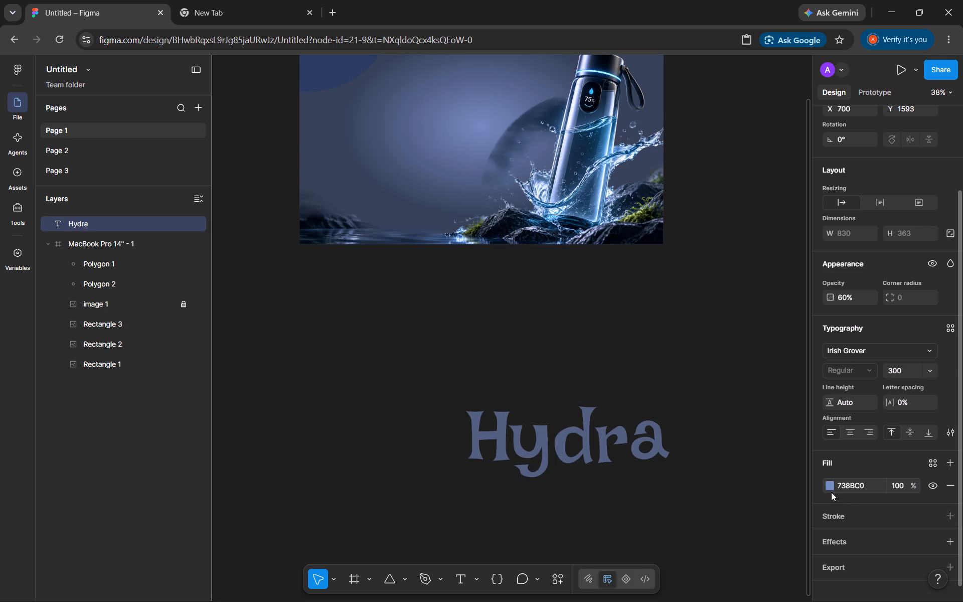
pyautogui.click(829, 486)
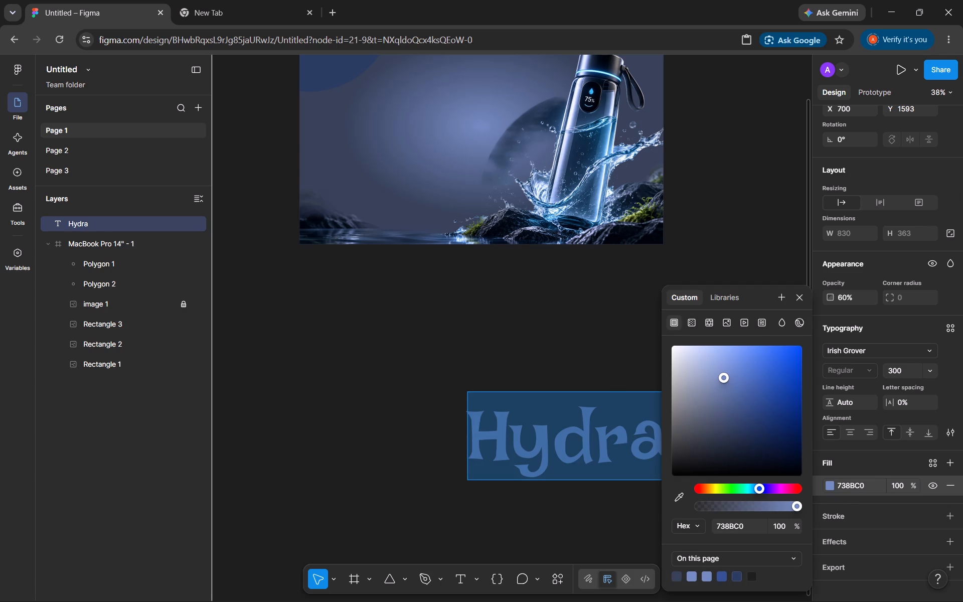
pyautogui.moveTo(536, 401); pyautogui.dragTo(537, 394)
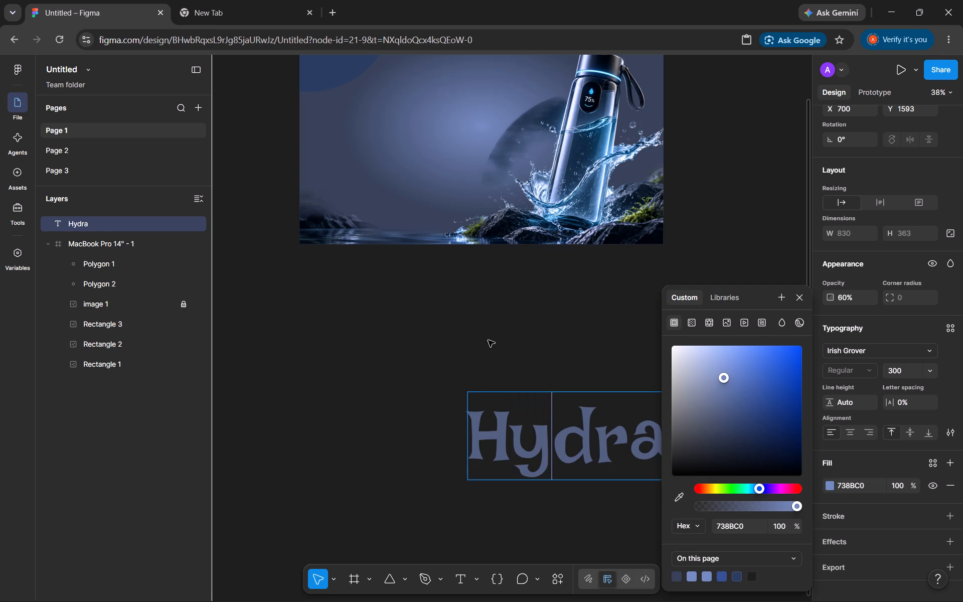
pyautogui.click(488, 340)
pyautogui.doubleClick(568, 303)
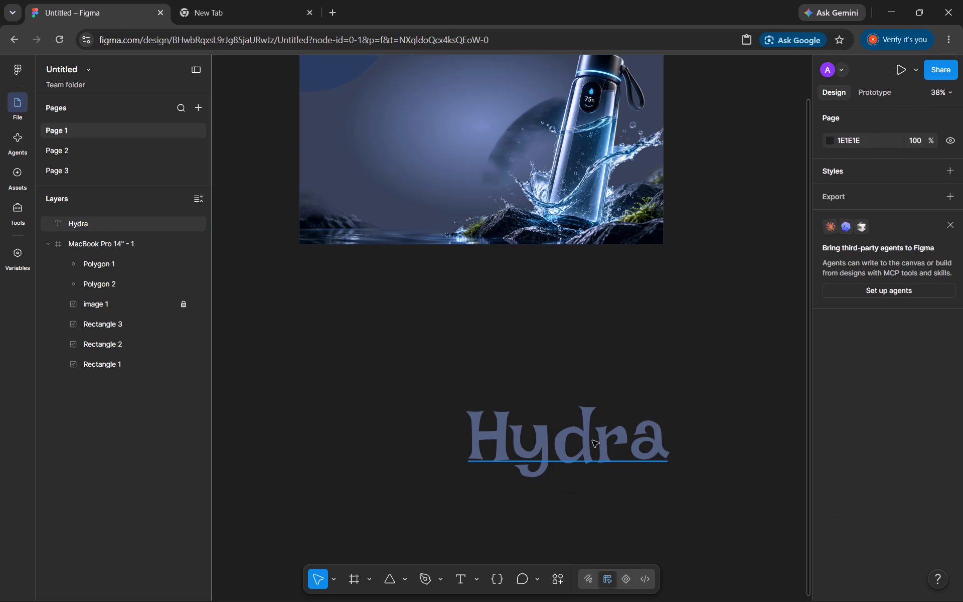
# Move the Hydra text onto the MacBook Pro 14" cover frame, beside the bottle, at about X 273, Y 191.
pyautogui.moveTo(592, 440); pyautogui.dragTo(488, 42)
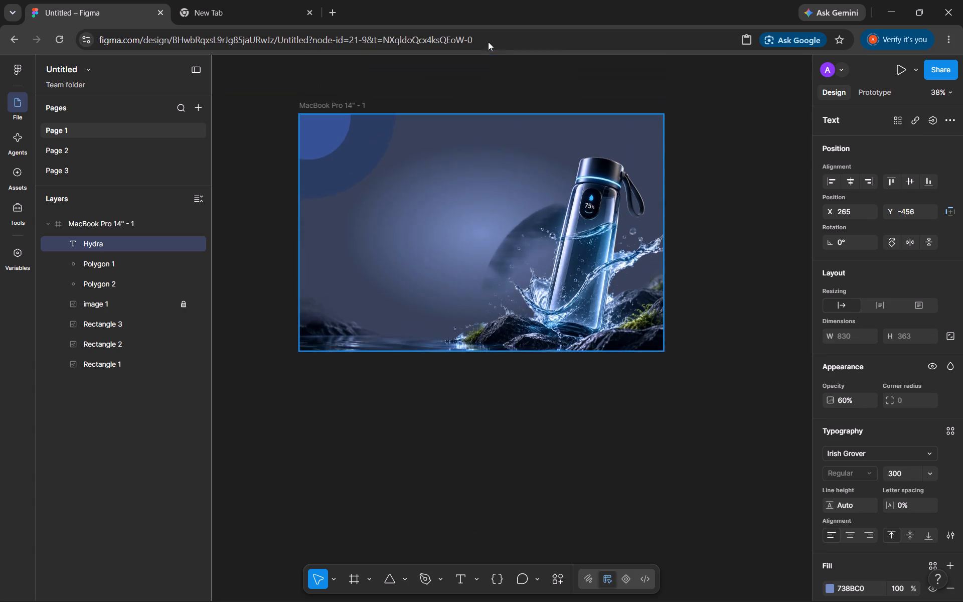
pyautogui.moveTo(488, 42); pyautogui.dragTo(498, 248)
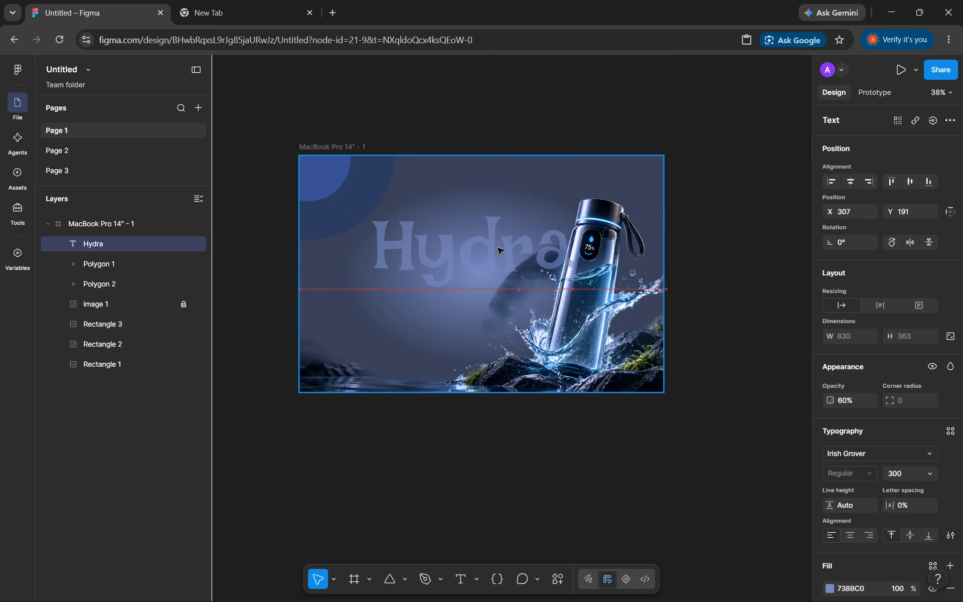
pyautogui.moveTo(498, 248); pyautogui.dragTo(489, 240)
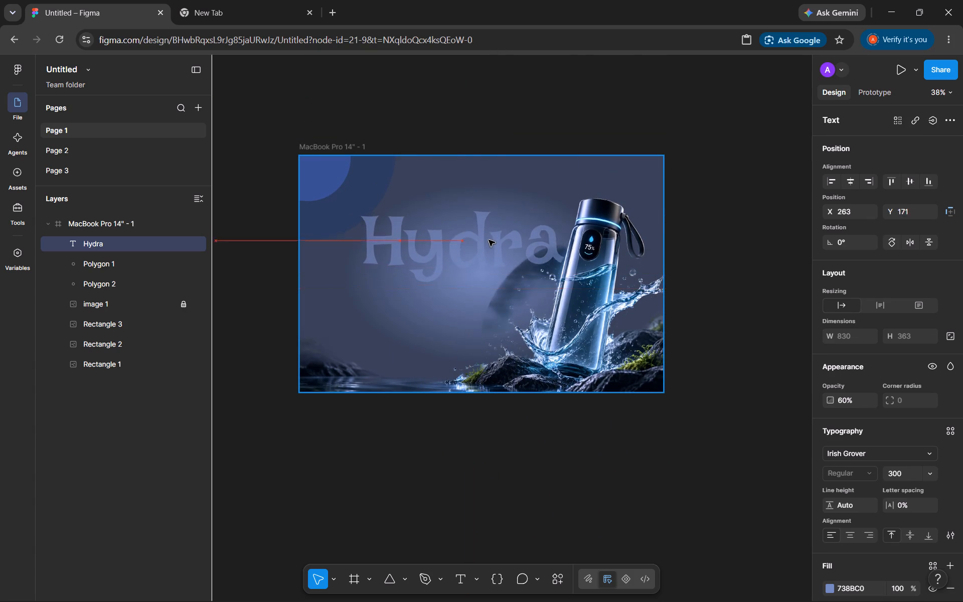
pyautogui.moveTo(489, 240); pyautogui.dragTo(490, 248)
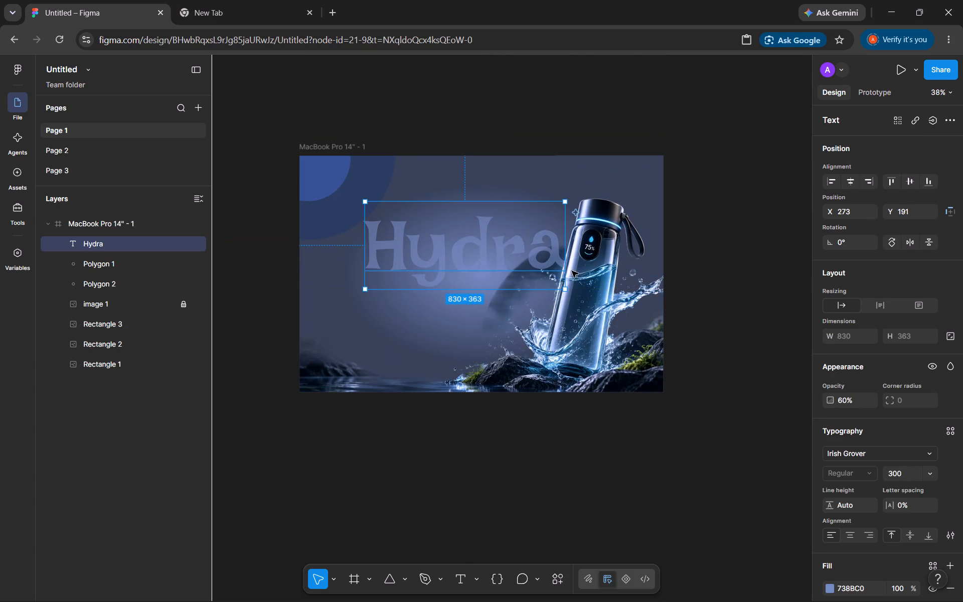
# Resize the Hydra text box to about 1000 × 449, keeping its upper-left corner in place.
pyautogui.moveTo(565, 288); pyautogui.dragTo(616, 307)
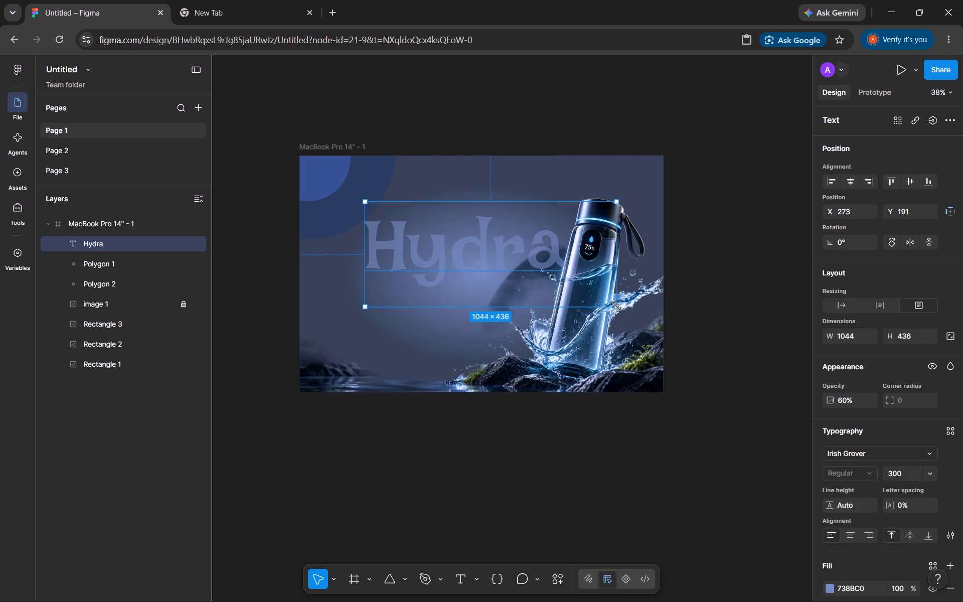
pyautogui.moveTo(616, 307); pyautogui.dragTo(619, 307)
pyautogui.click(548, 256)
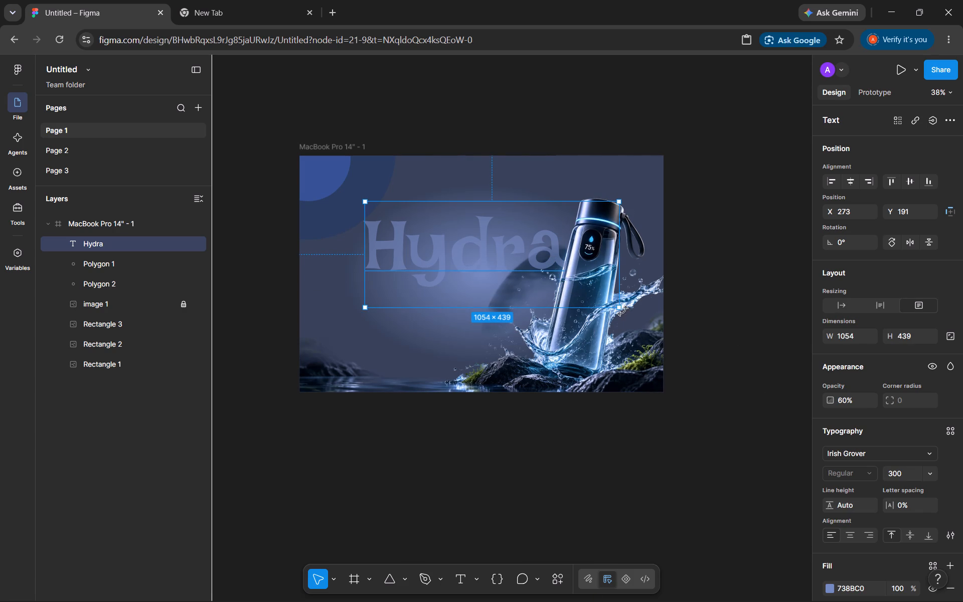
pyautogui.moveTo(621, 310); pyautogui.dragTo(568, 274)
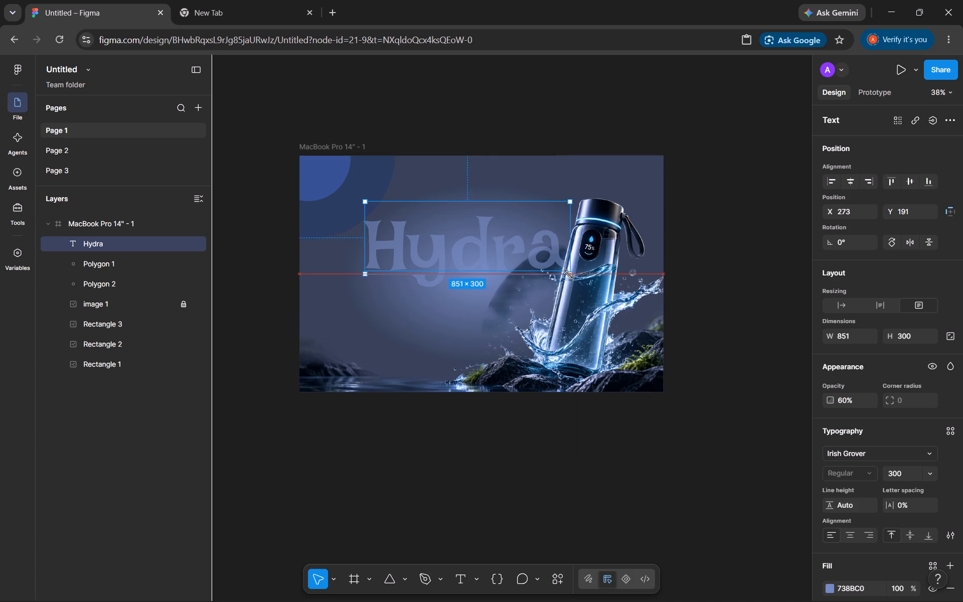
pyautogui.moveTo(568, 274); pyautogui.dragTo(605, 310)
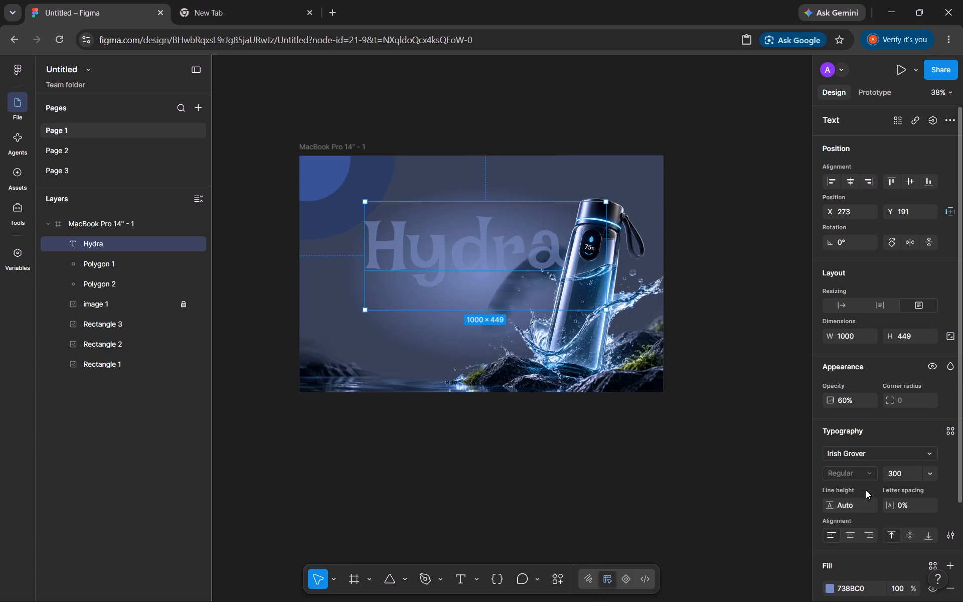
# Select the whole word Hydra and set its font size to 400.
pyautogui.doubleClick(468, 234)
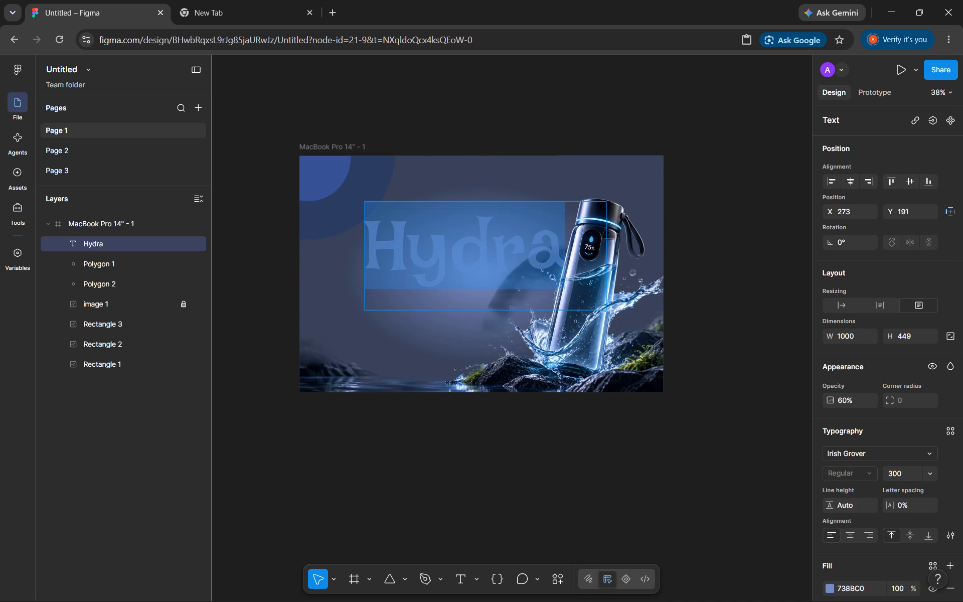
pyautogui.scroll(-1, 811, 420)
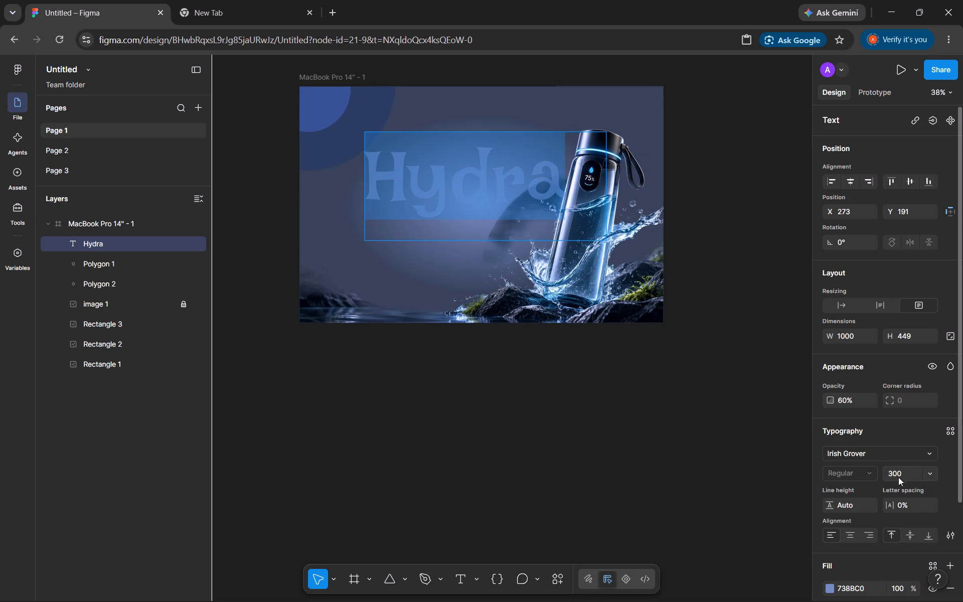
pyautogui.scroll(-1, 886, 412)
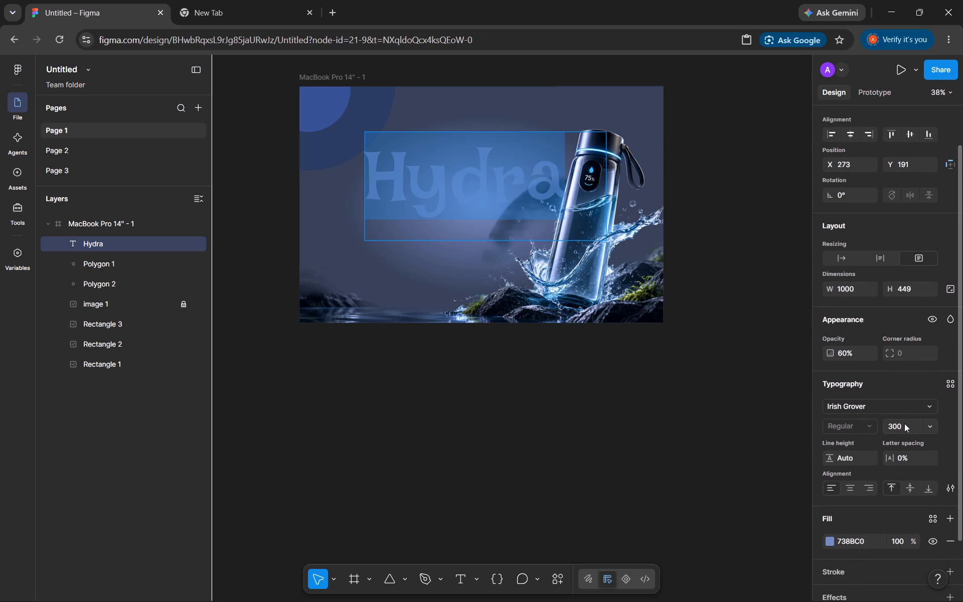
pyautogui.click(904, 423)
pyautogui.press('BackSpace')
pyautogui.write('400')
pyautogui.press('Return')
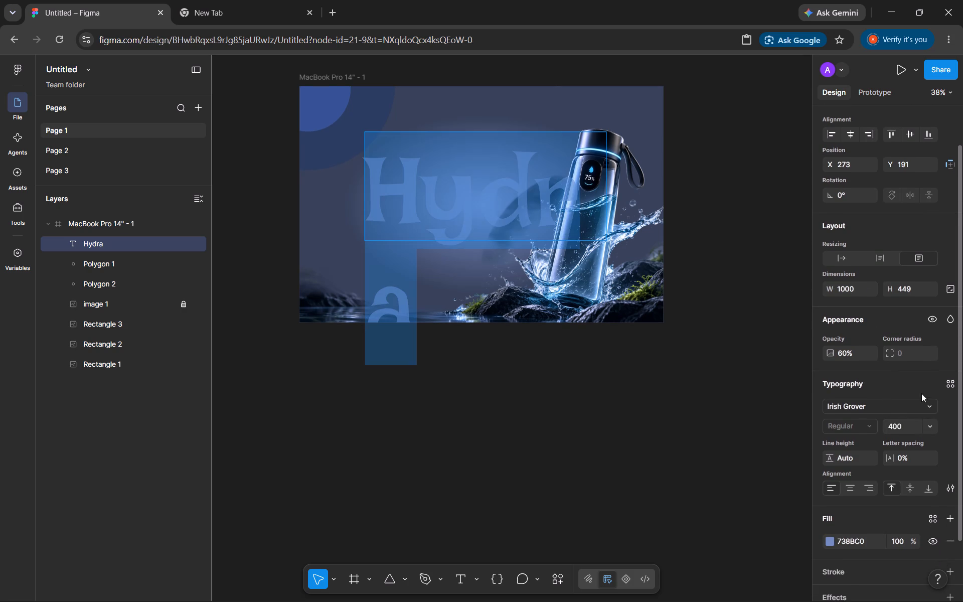
# Set the Hydra text's font size to 350 and finish editing the text.
pyautogui.click(904, 430)
pyautogui.press('BackSpace')
pyautogui.write('350')
pyautogui.press('Return')
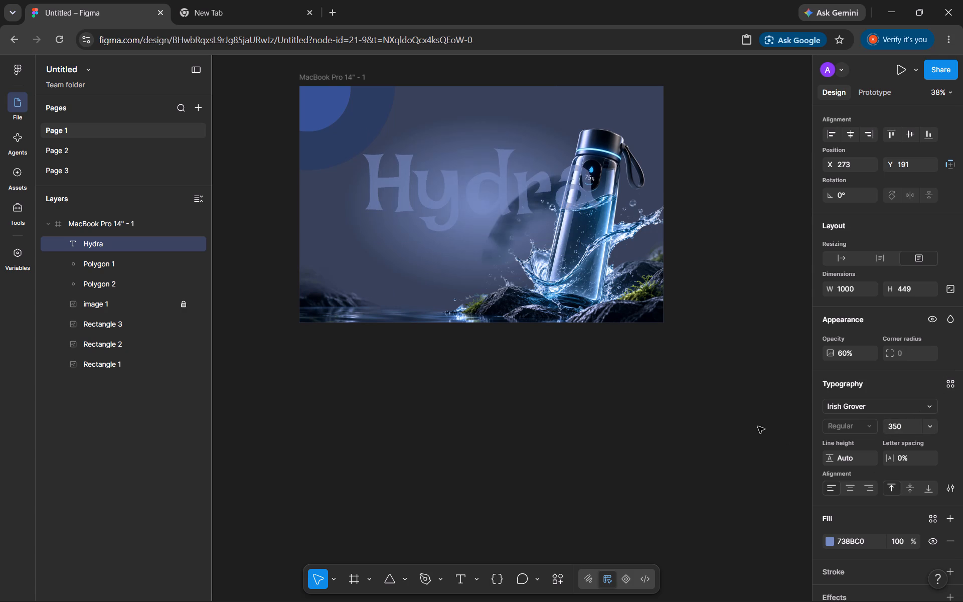
pyautogui.click(756, 425)
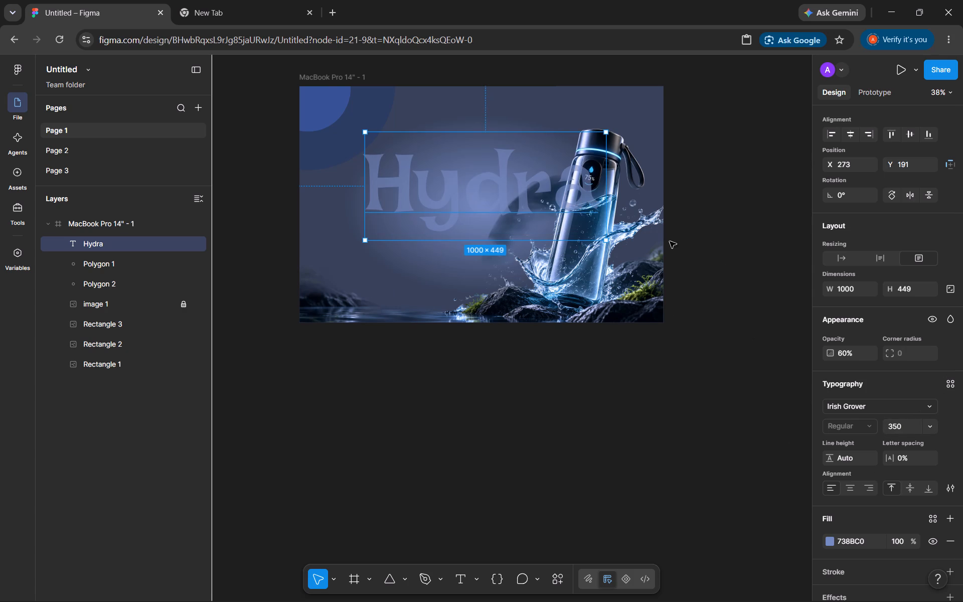
# Change the Hydra text's fill to the very dark navy 050E24, trying blue, grey and near-black shades first.
pyautogui.click(831, 541)
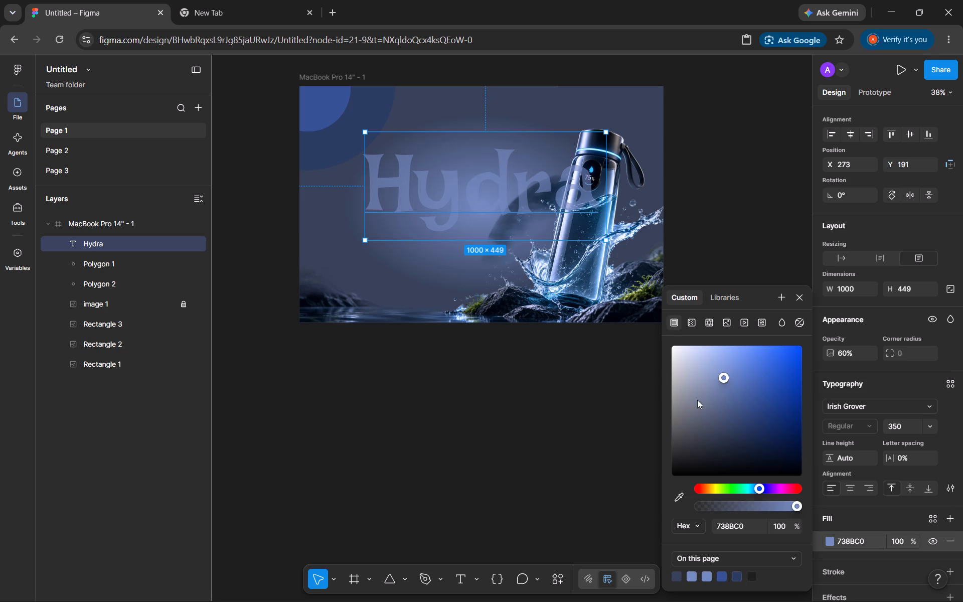
pyautogui.moveTo(721, 372); pyautogui.dragTo(763, 420)
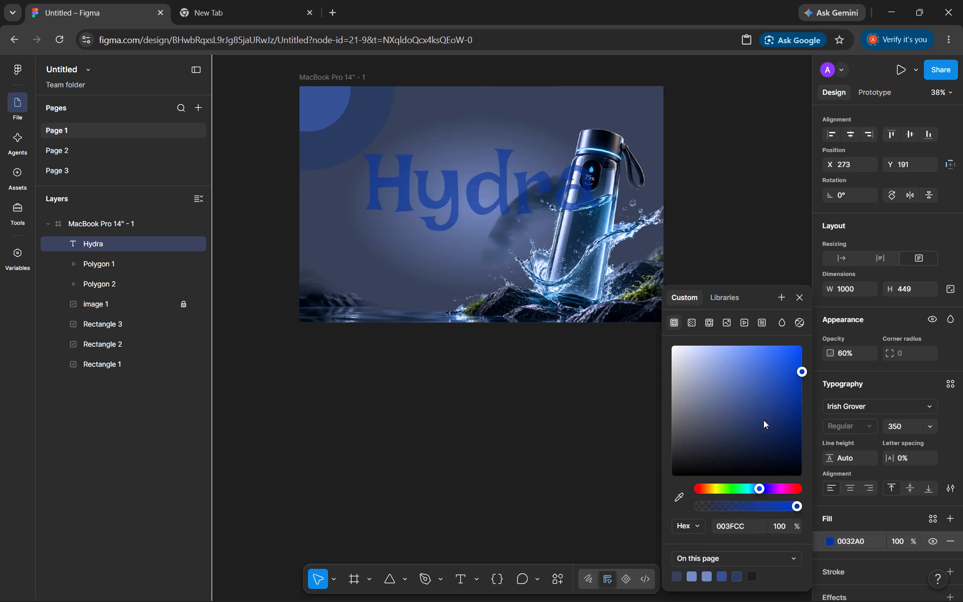
pyautogui.moveTo(763, 420); pyautogui.dragTo(751, 473)
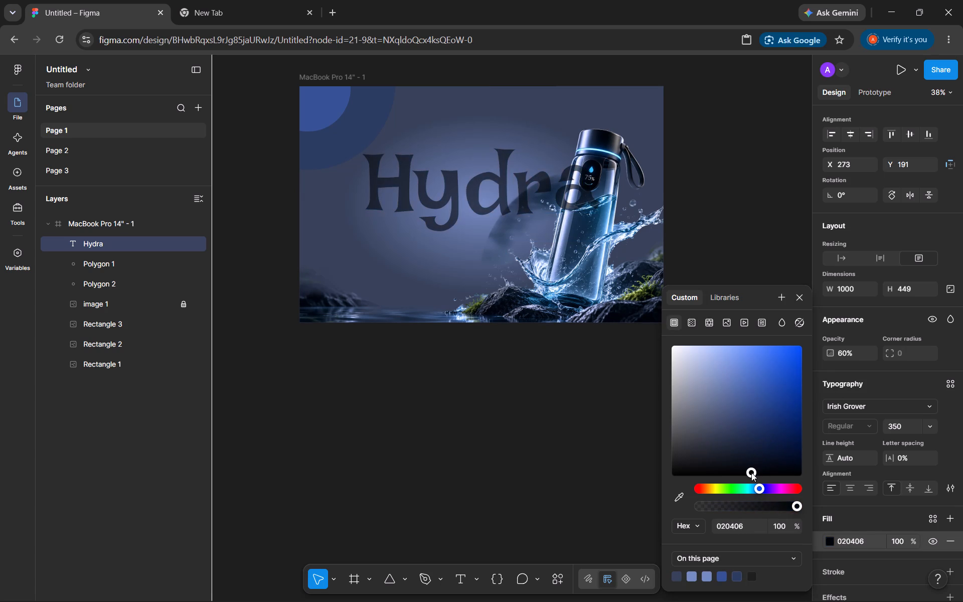
pyautogui.moveTo(751, 473); pyautogui.dragTo(695, 423)
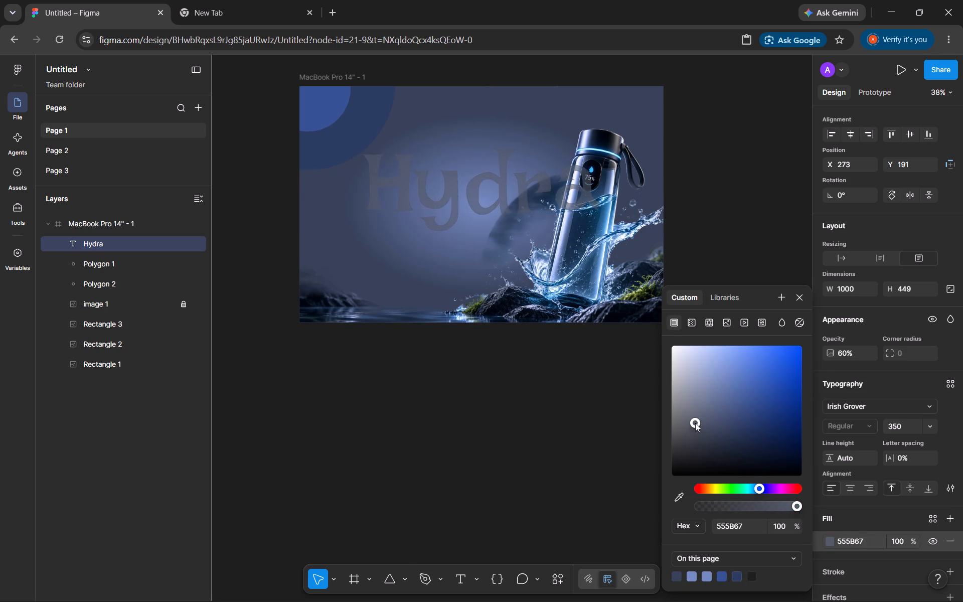
pyautogui.moveTo(695, 423); pyautogui.dragTo(690, 438)
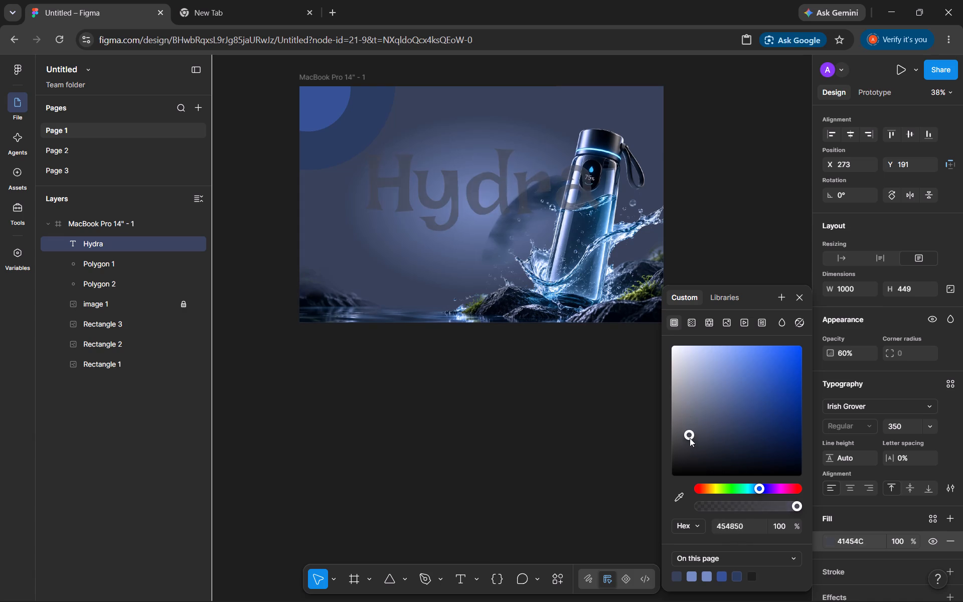
pyautogui.moveTo(690, 438); pyautogui.dragTo(692, 464)
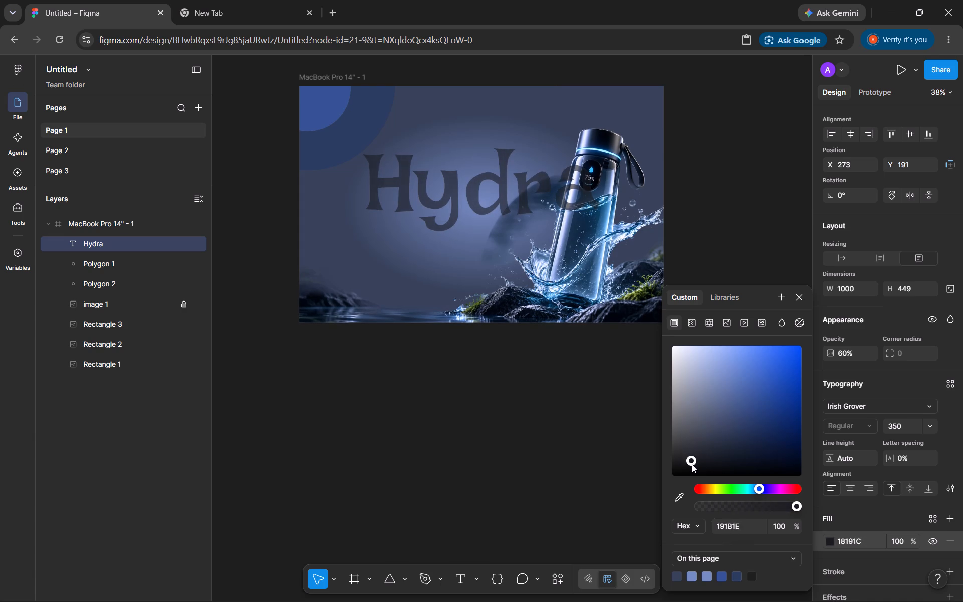
pyautogui.moveTo(692, 464); pyautogui.dragTo(721, 468)
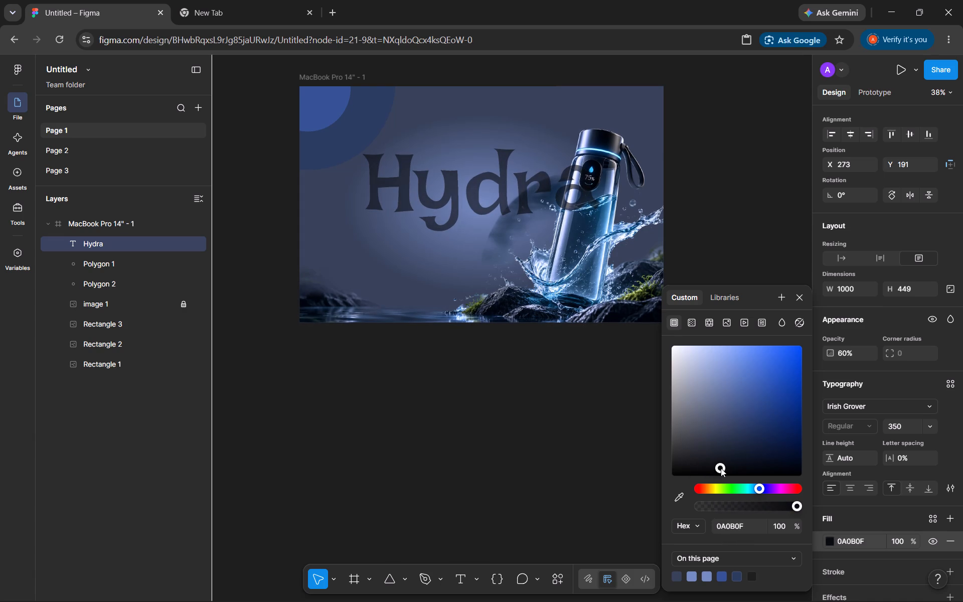
pyautogui.moveTo(721, 468); pyautogui.dragTo(840, 478)
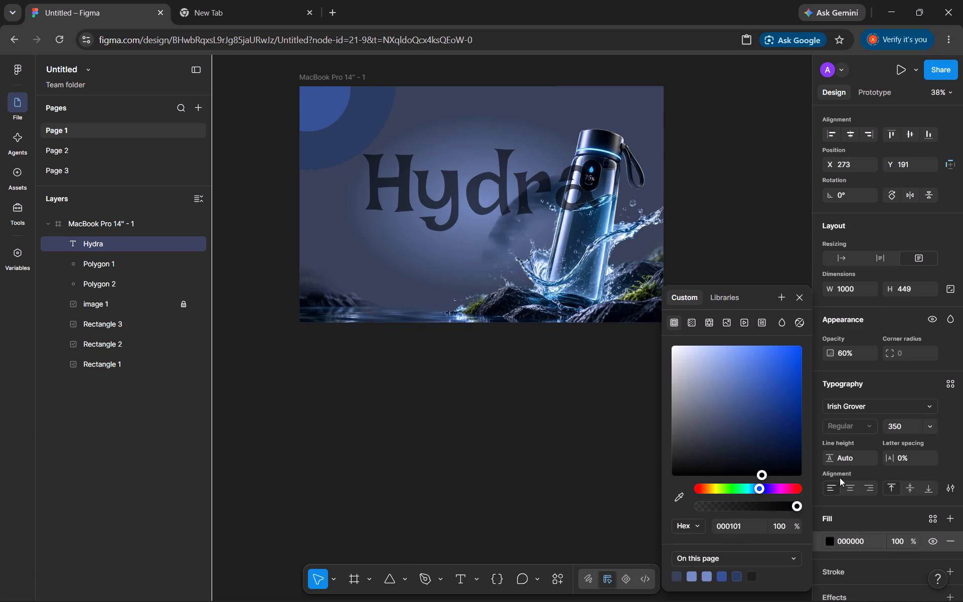
pyautogui.moveTo(840, 478); pyautogui.dragTo(793, 473)
pyautogui.moveTo(793, 473); pyautogui.dragTo(785, 458)
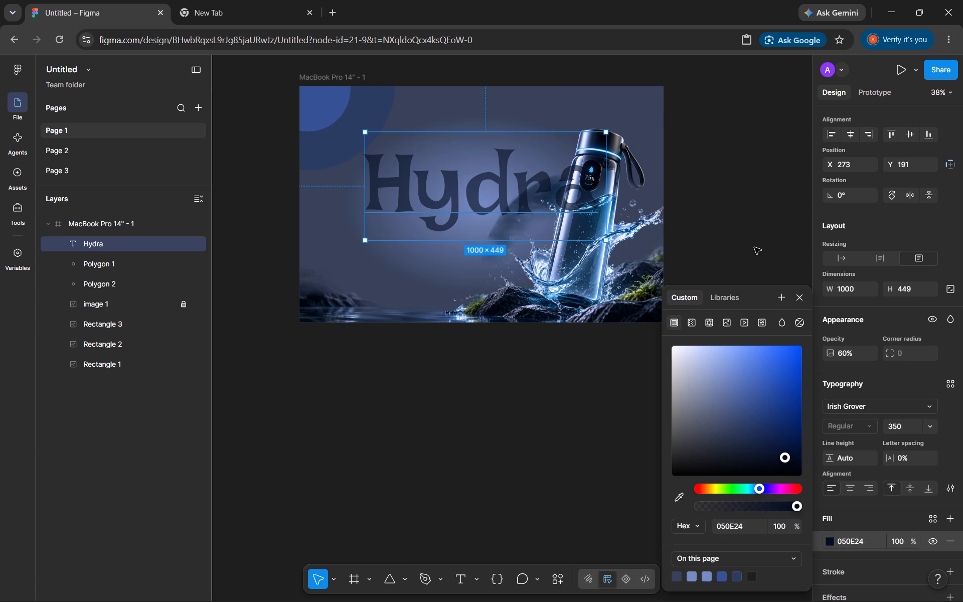
pyautogui.click(720, 220)
# Preview alternative fonts on the Hydra text and change its font to IM FELL Great Primer SC.
pyautogui.doubleClick(468, 202)
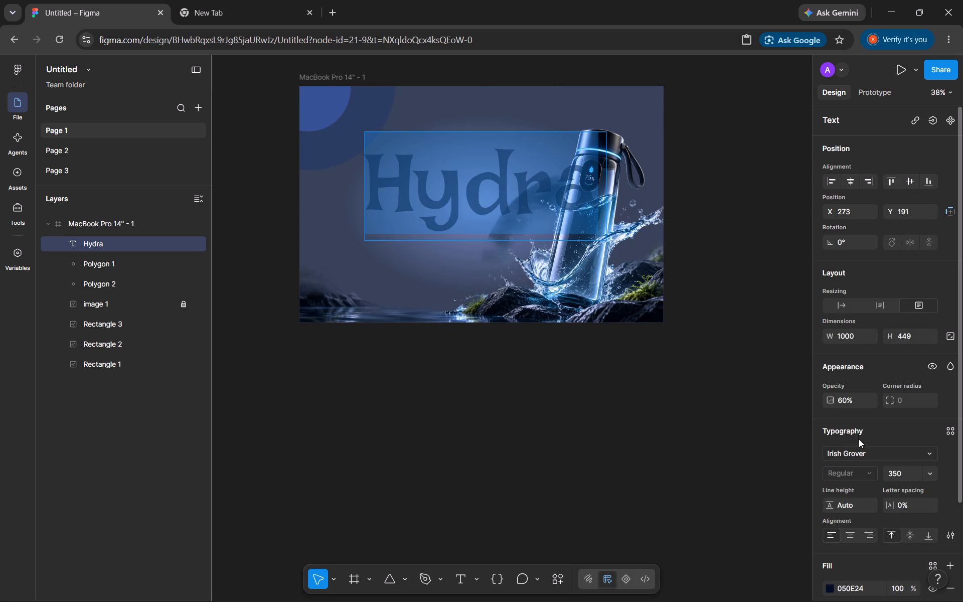
pyautogui.click(861, 458)
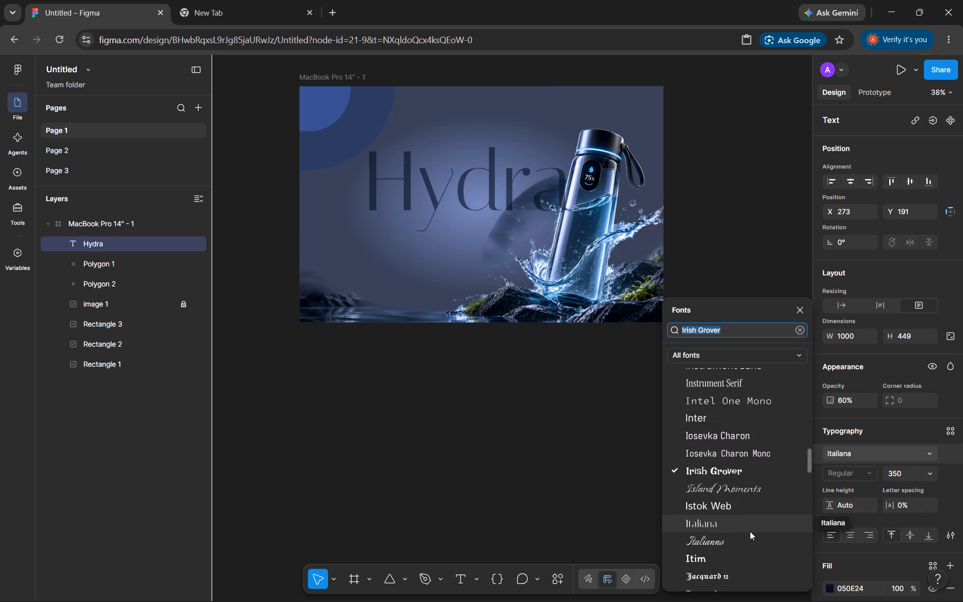
pyautogui.scroll(-2, 750, 531)
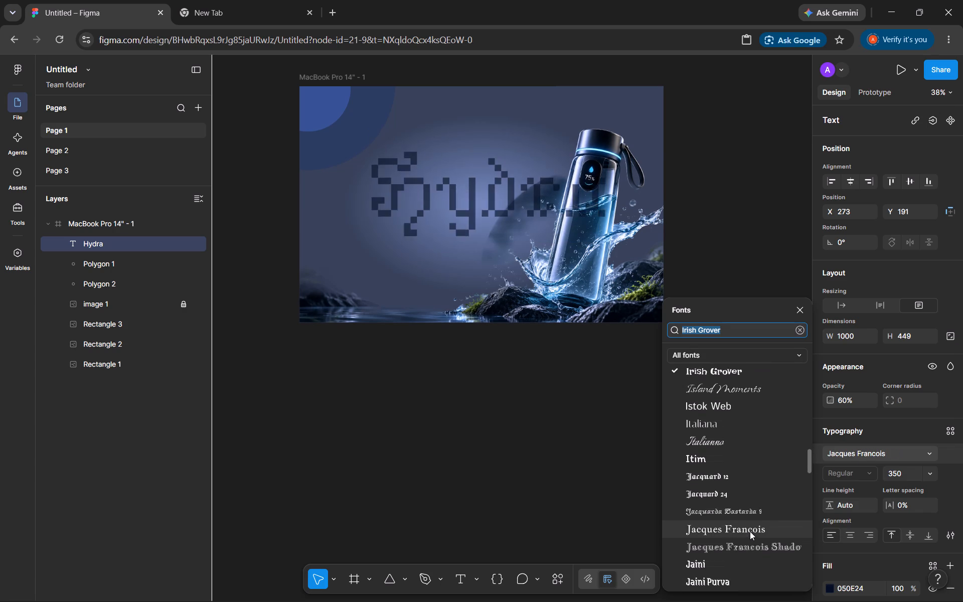
pyautogui.scroll(-3, 750, 531)
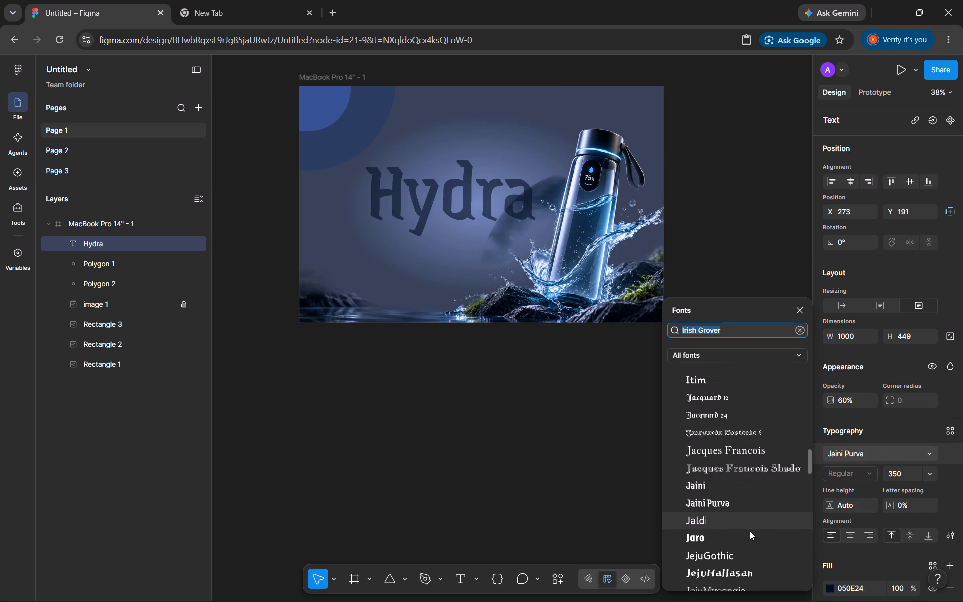
pyautogui.scroll(-3, 750, 531)
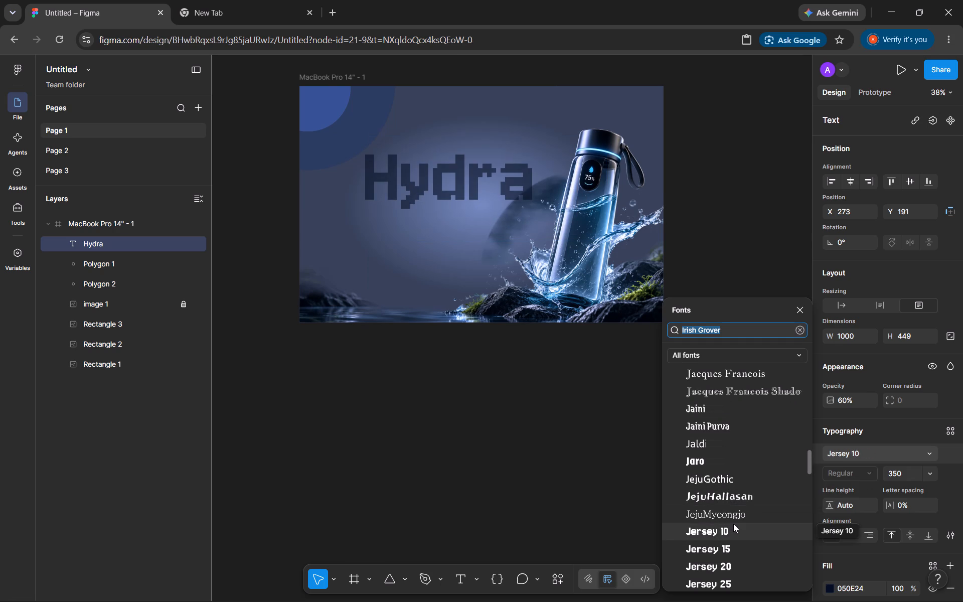
pyautogui.scroll(-1, 733, 524)
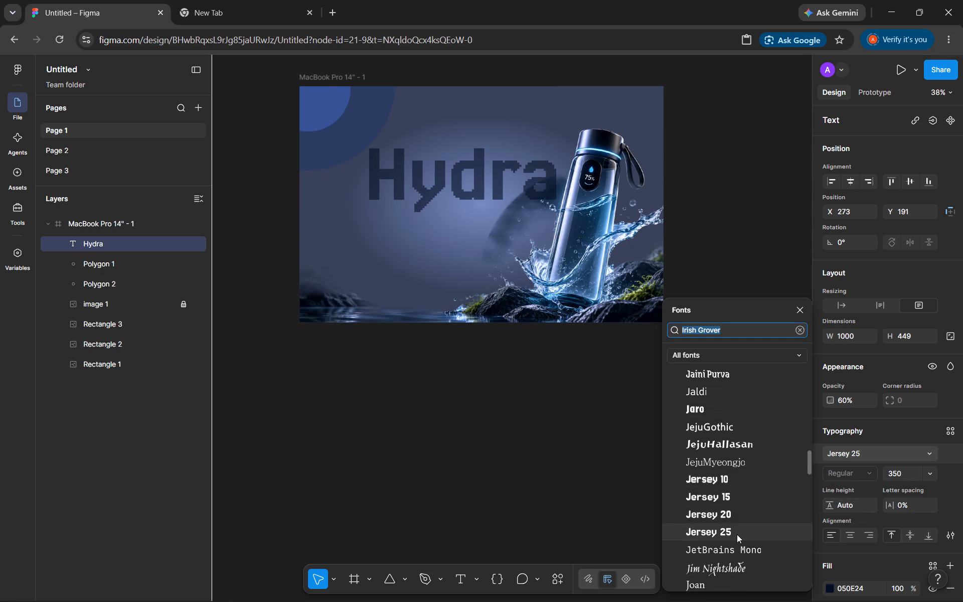
pyautogui.scroll(-2, 737, 534)
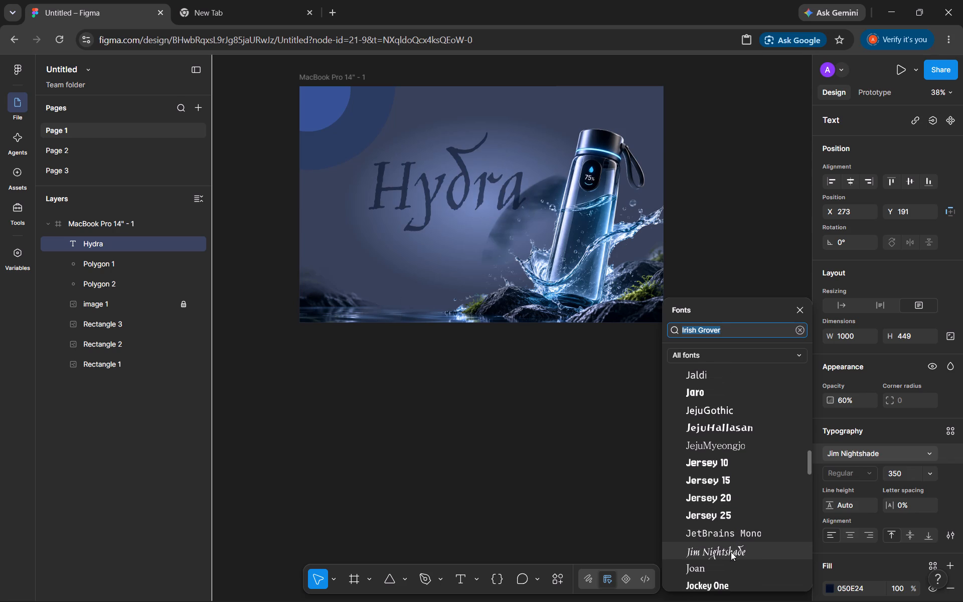
pyautogui.scroll(-1, 731, 552)
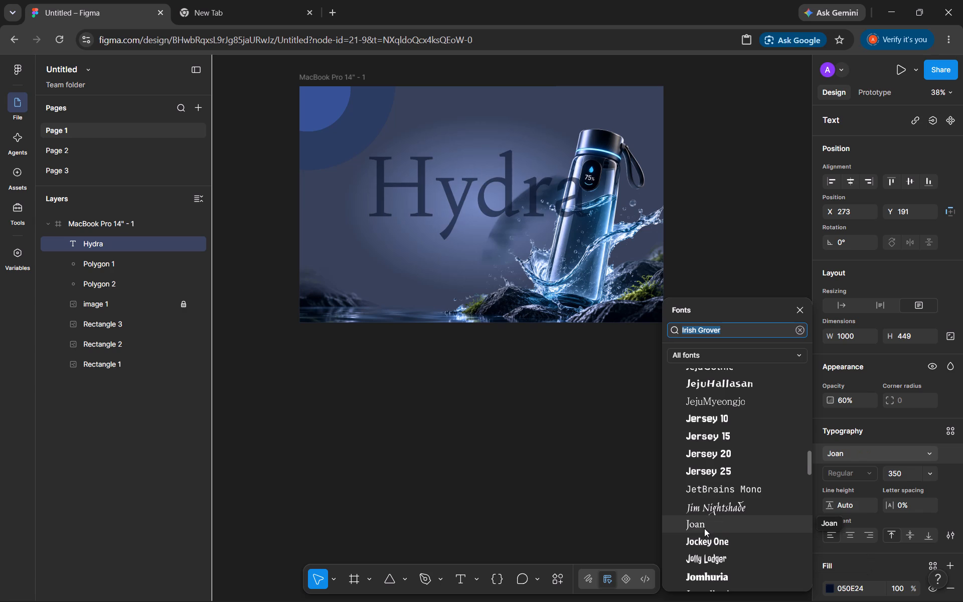
pyautogui.scroll(-1, 713, 559)
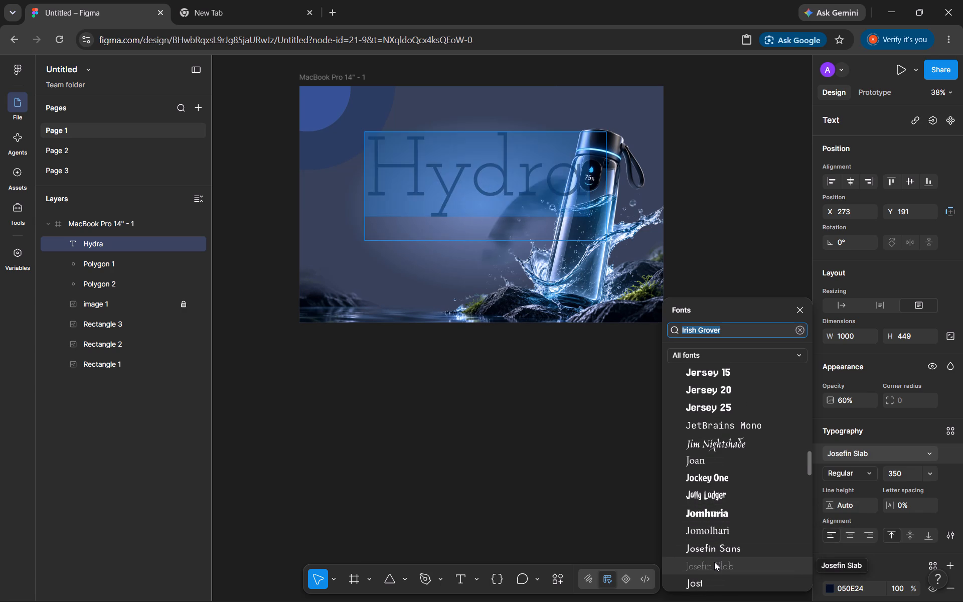
pyautogui.scroll(-2, 714, 562)
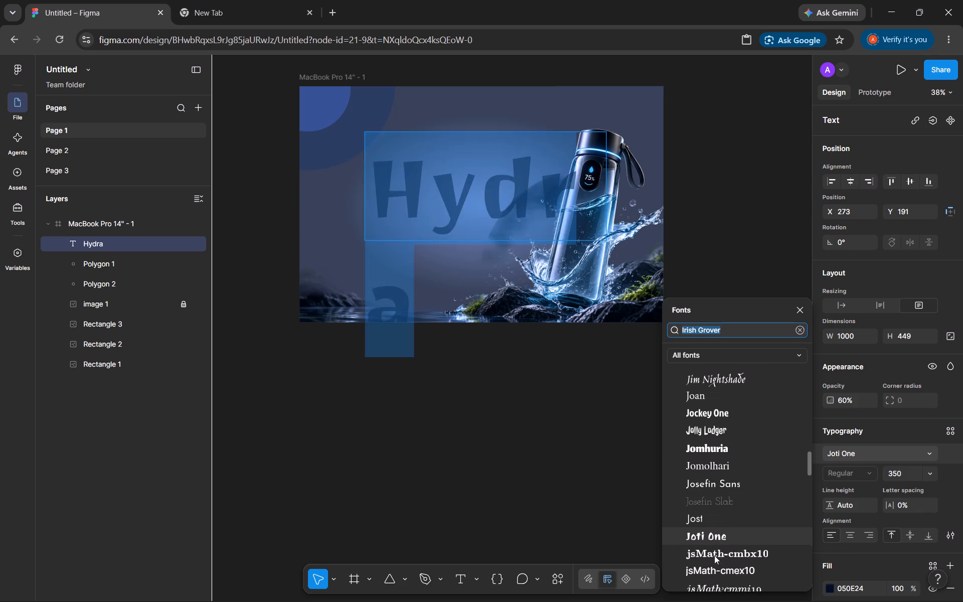
pyautogui.scroll(-1, 714, 555)
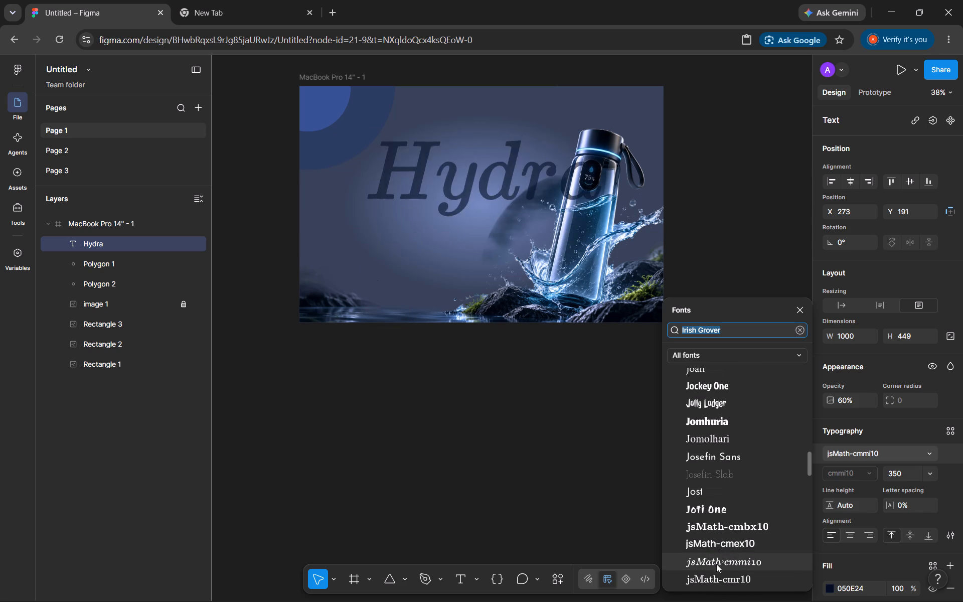
pyautogui.scroll(-1, 715, 571)
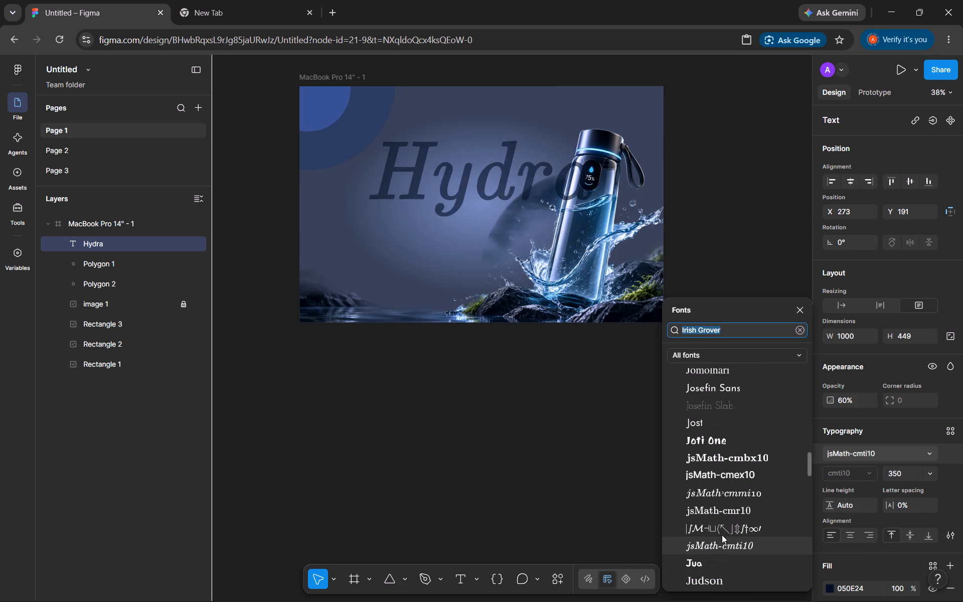
pyautogui.scroll(5, 727, 490)
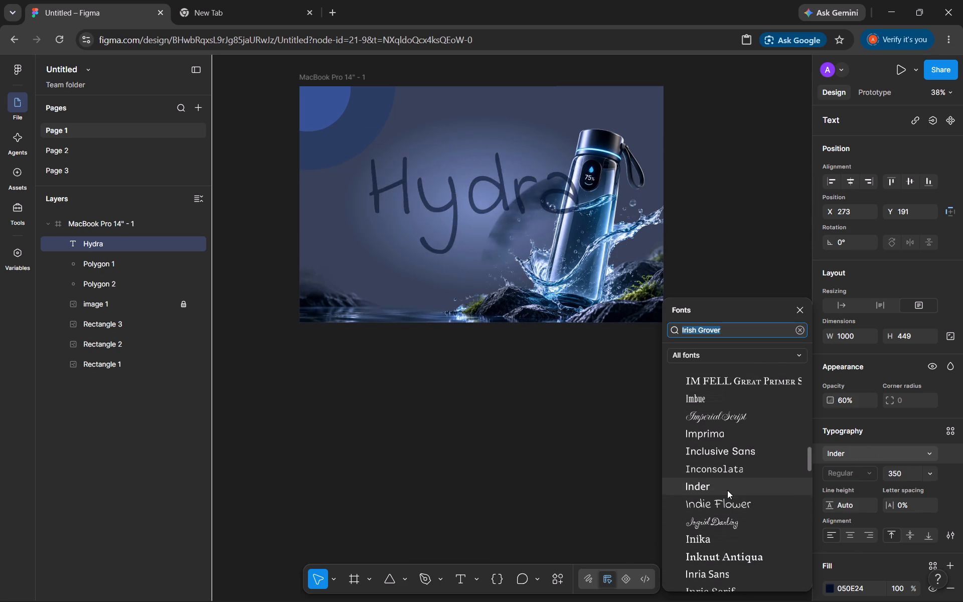
pyautogui.scroll(1, 727, 490)
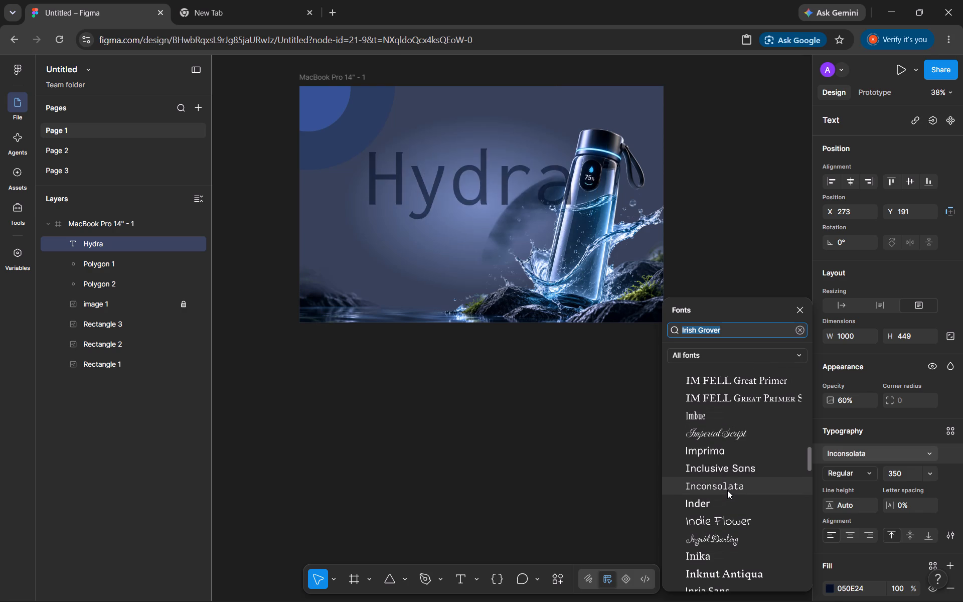
pyautogui.click(729, 393)
pyautogui.click(736, 231)
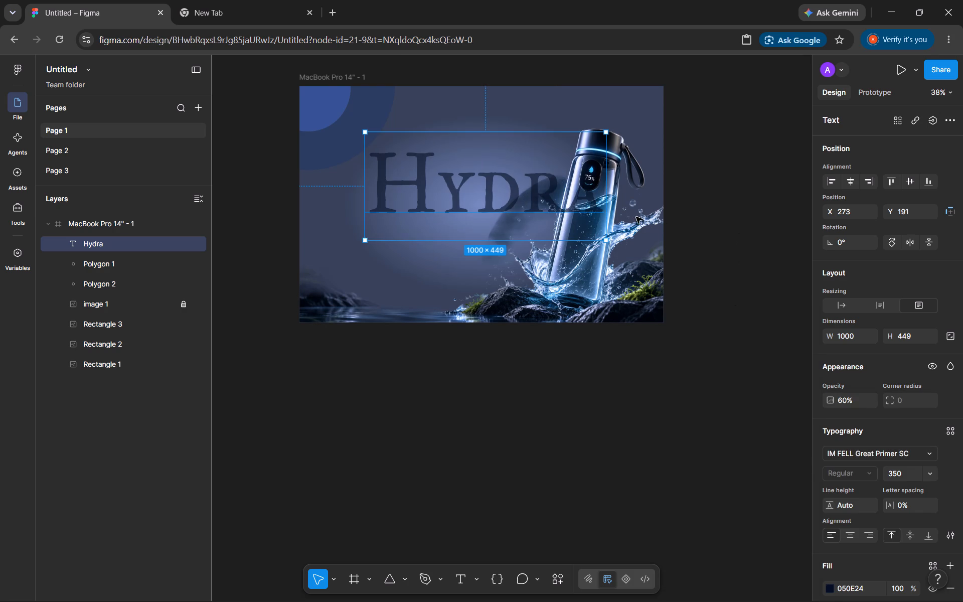
# Move the Hydra text to the frame's upper-left corner, at about X -37, Y -75, and deselect it.
pyautogui.moveTo(532, 179); pyautogui.dragTo(506, 150)
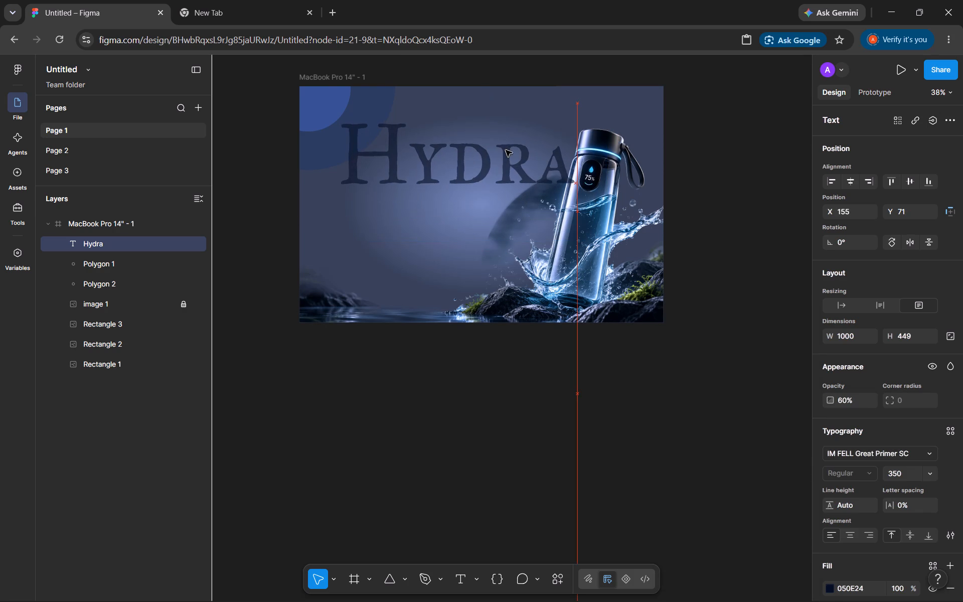
pyautogui.moveTo(506, 150); pyautogui.dragTo(506, 150)
pyautogui.click(502, 155)
pyautogui.scroll(1, 529, 90)
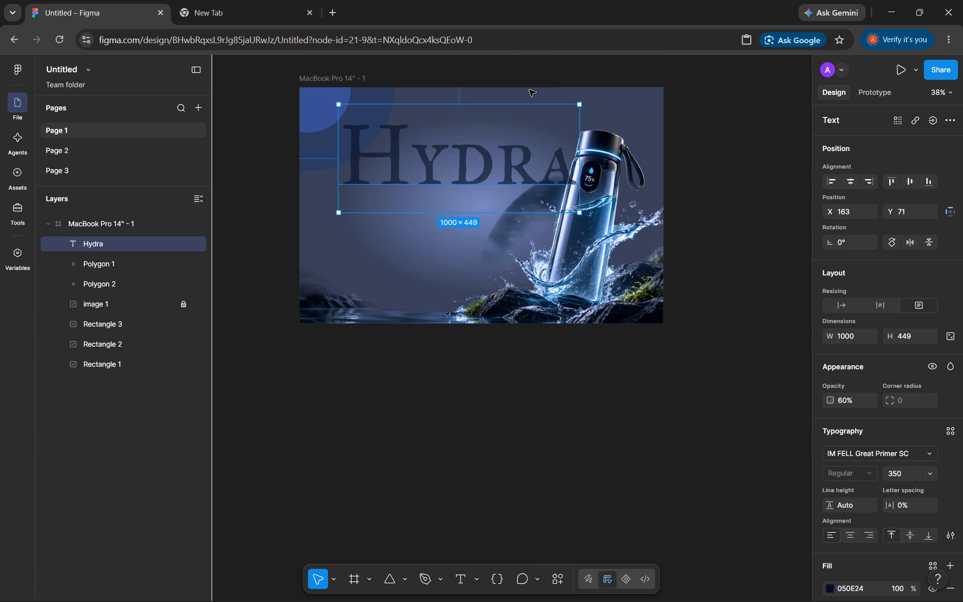
pyautogui.scroll(1, 529, 90)
pyautogui.moveTo(484, 201); pyautogui.dragTo(436, 198)
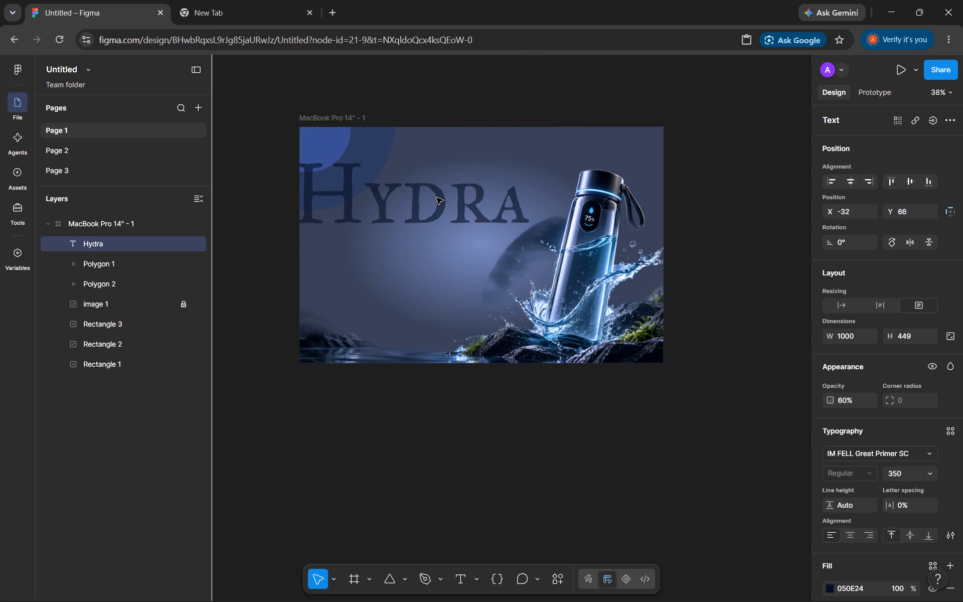
pyautogui.moveTo(436, 198); pyautogui.dragTo(435, 166)
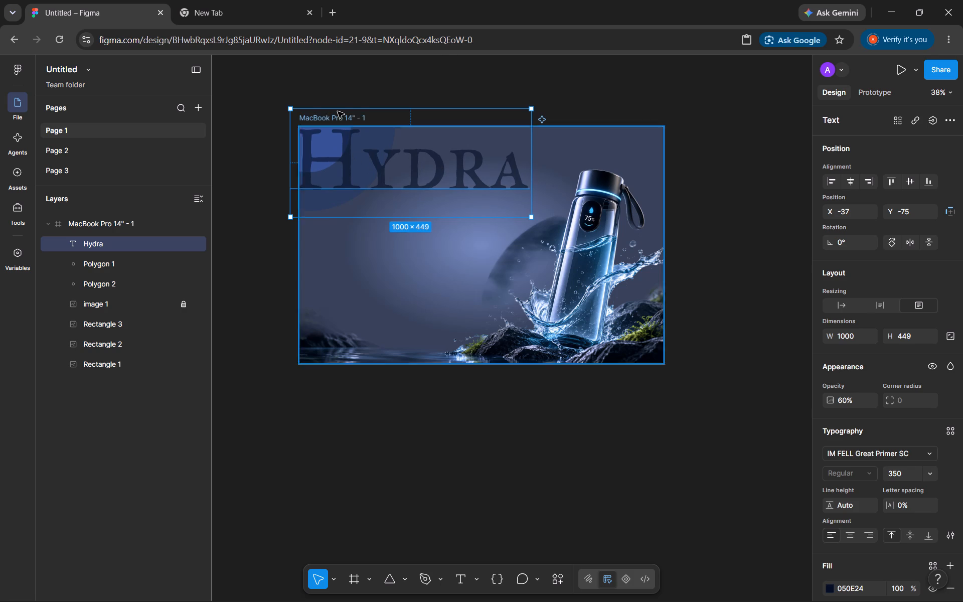
pyautogui.click(390, 73)
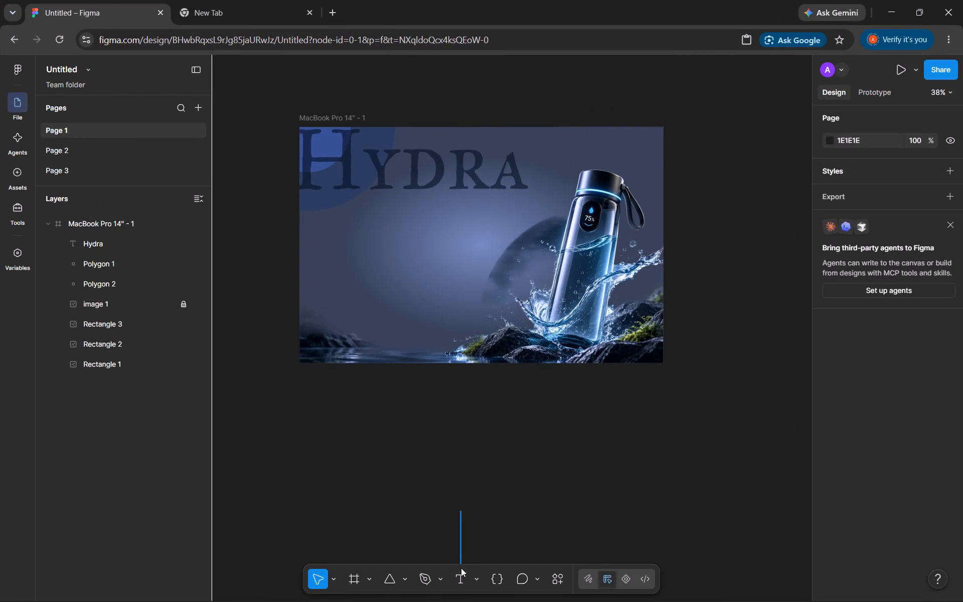
pyautogui.moveTo(461, 568); pyautogui.dragTo(464, 581)
pyautogui.click(464, 581)
pyautogui.click(463, 500)
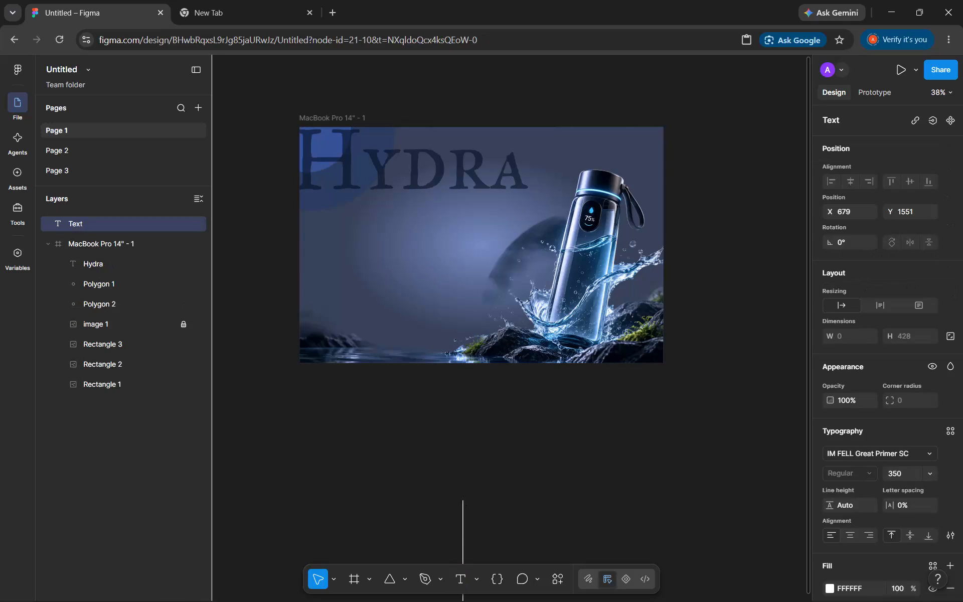
pyautogui.hotkey('shift', 'a')
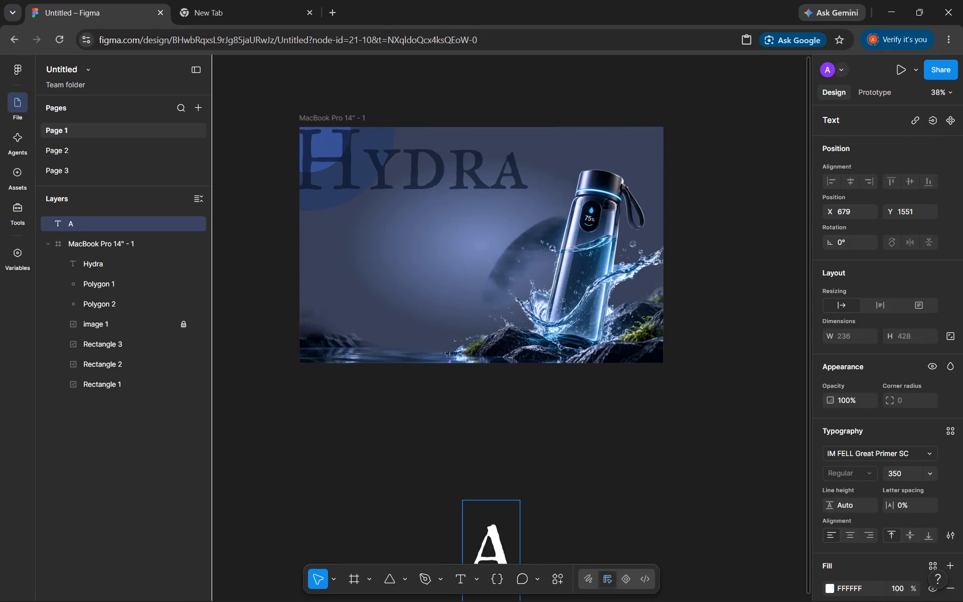
pyautogui.press('space')
pyautogui.write('watter')
pyautogui.press('space')
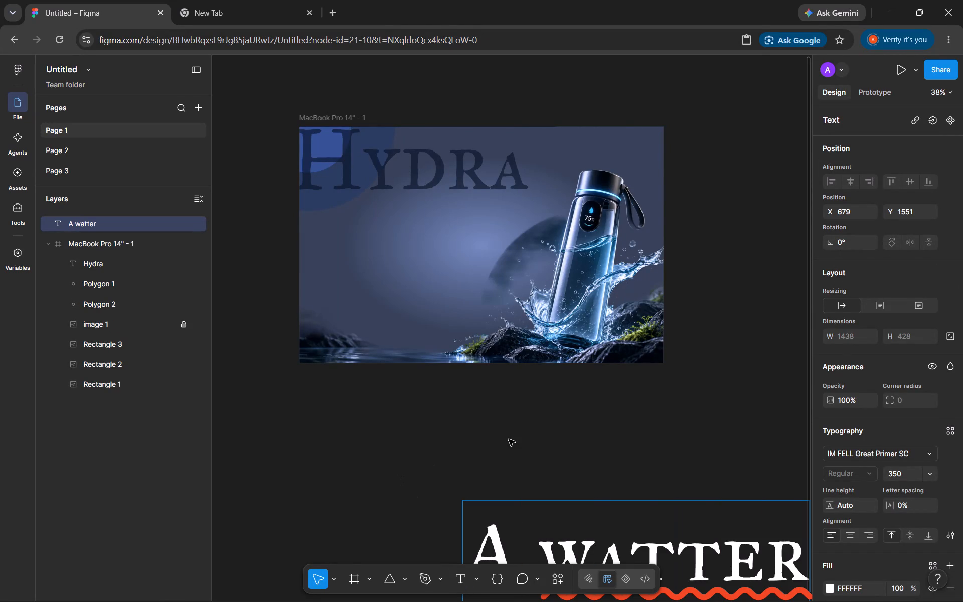
pyautogui.scroll(-2, 509, 439)
pyautogui.click(660, 398)
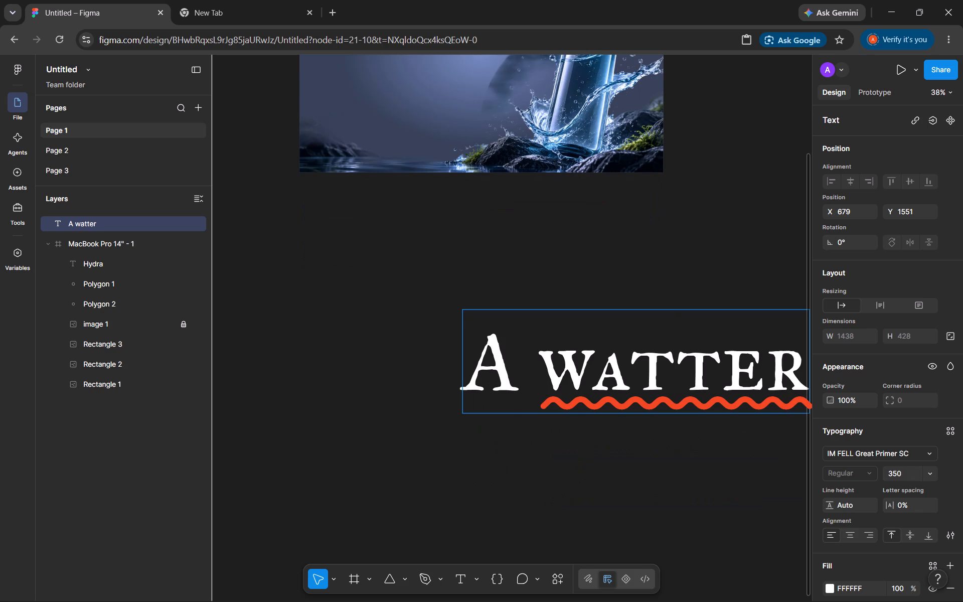
pyautogui.press('BackSpace')
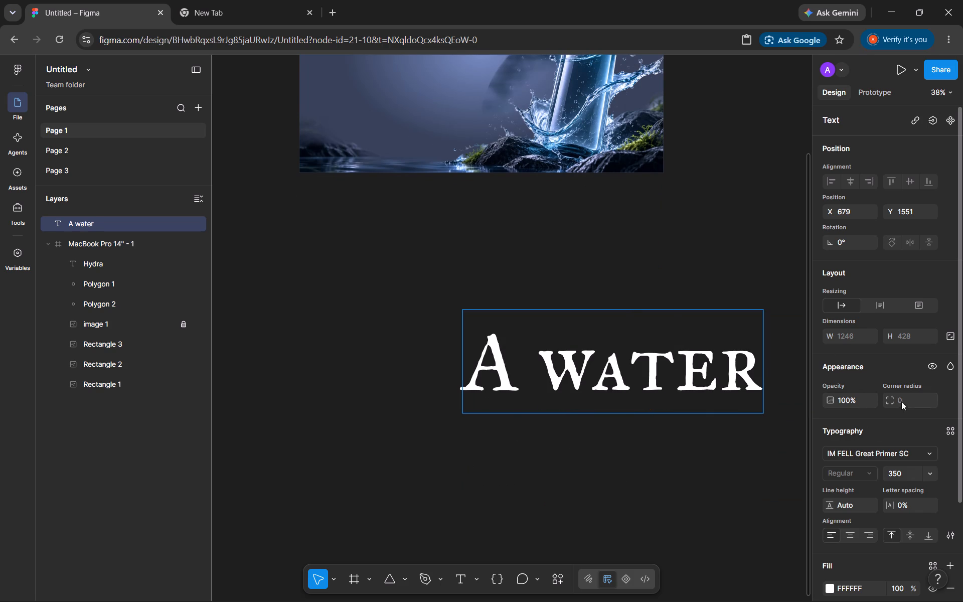
# Try to set the font size of the "A water" text to 12.
pyautogui.click(895, 477)
pyautogui.press('BackSpace')
pyautogui.write('12')
pyautogui.press('Return')
# Set the font size of the whole "A water" text to 60, trying 12 and 40 first.
pyautogui.click(495, 390)
pyautogui.doubleClick(495, 390)
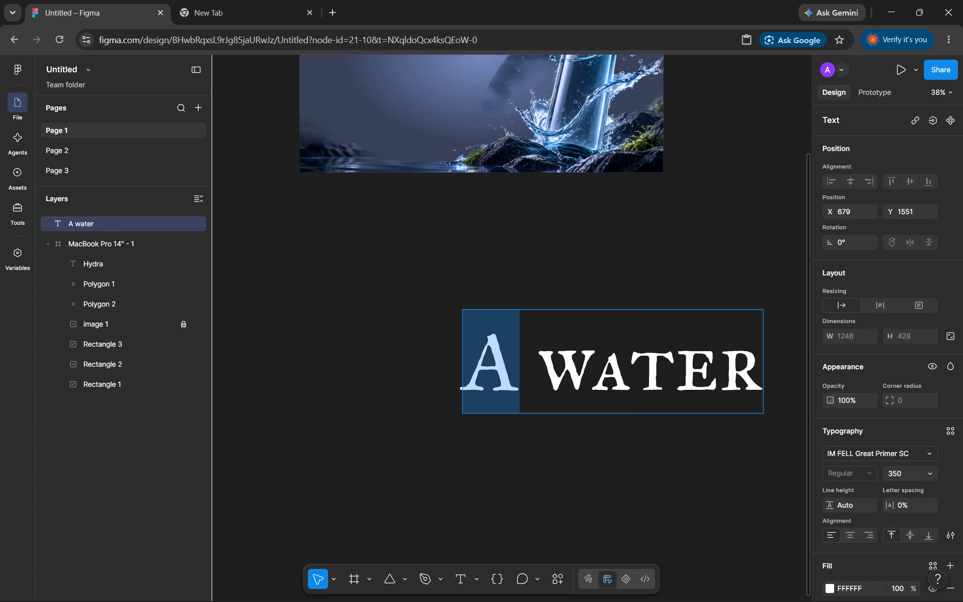
pyautogui.hotkey('ctrl', 'a')
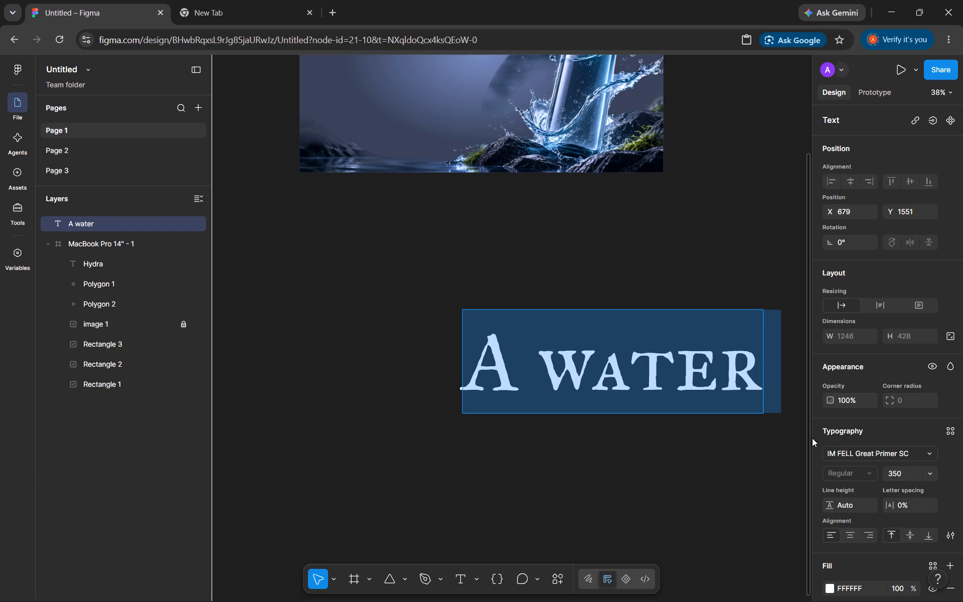
pyautogui.click(891, 473)
pyautogui.press('BackSpace')
pyautogui.write('12')
pyautogui.press('Return')
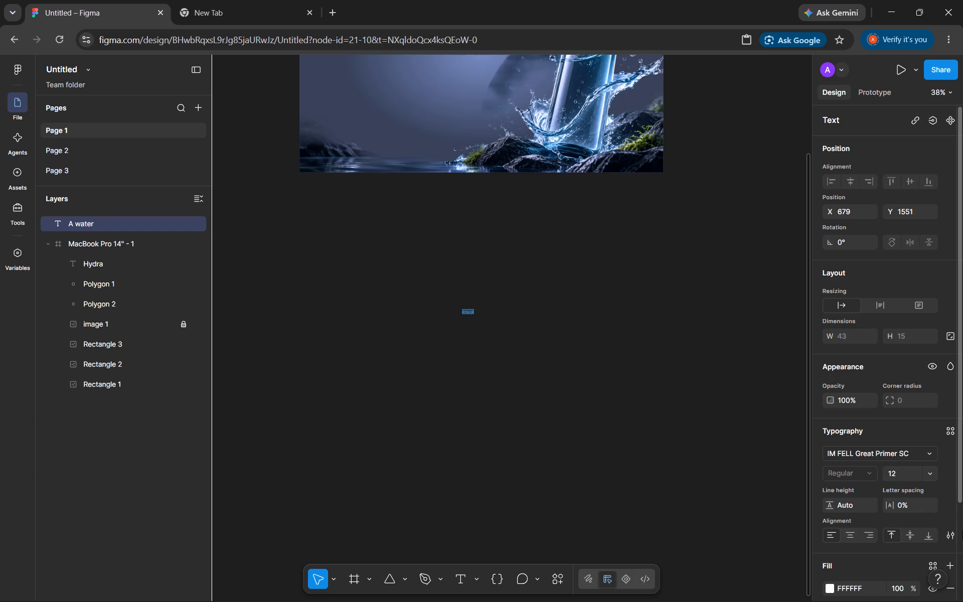
pyautogui.click(901, 474)
pyautogui.press('BackSpace')
pyautogui.write('40')
pyautogui.press('Return')
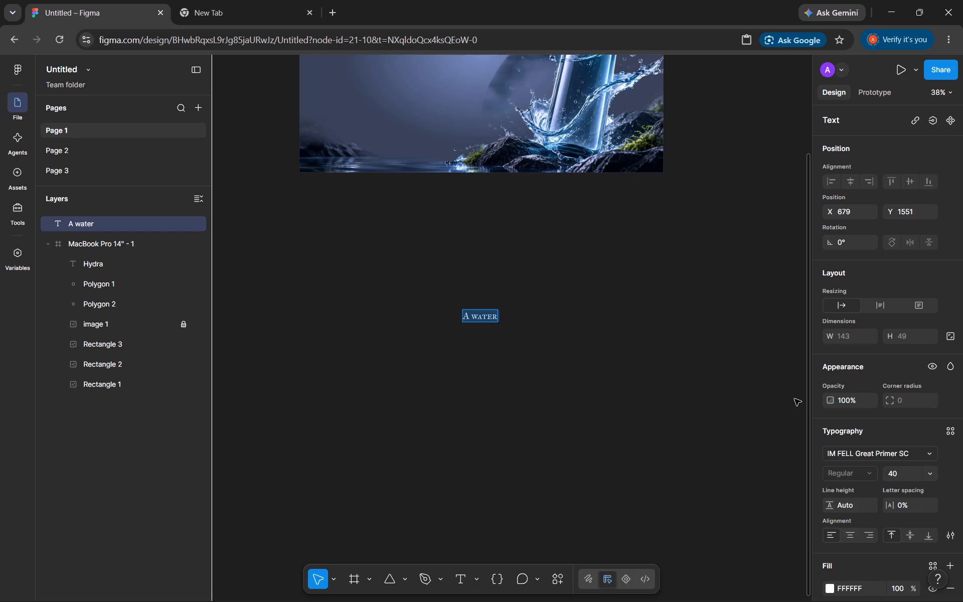
pyautogui.click(896, 467)
pyautogui.press('BackSpace')
pyautogui.write('60')
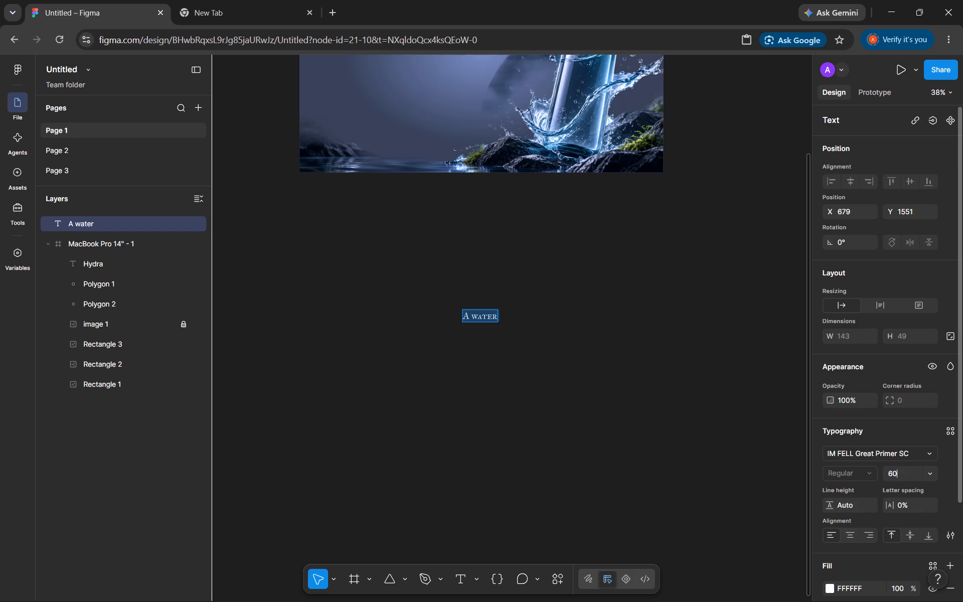
pyautogui.press('Return')
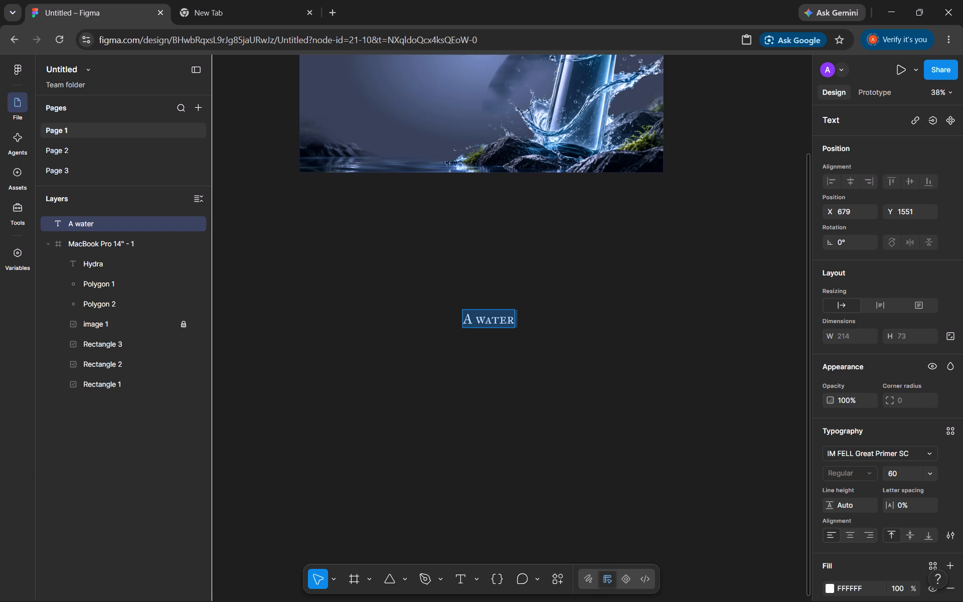
# Extend the text to read "A water bottle that tracks water consumption", checking the product description in the ChatGPT window for wording.
pyautogui.click(503, 321)
pyautogui.press('Right')
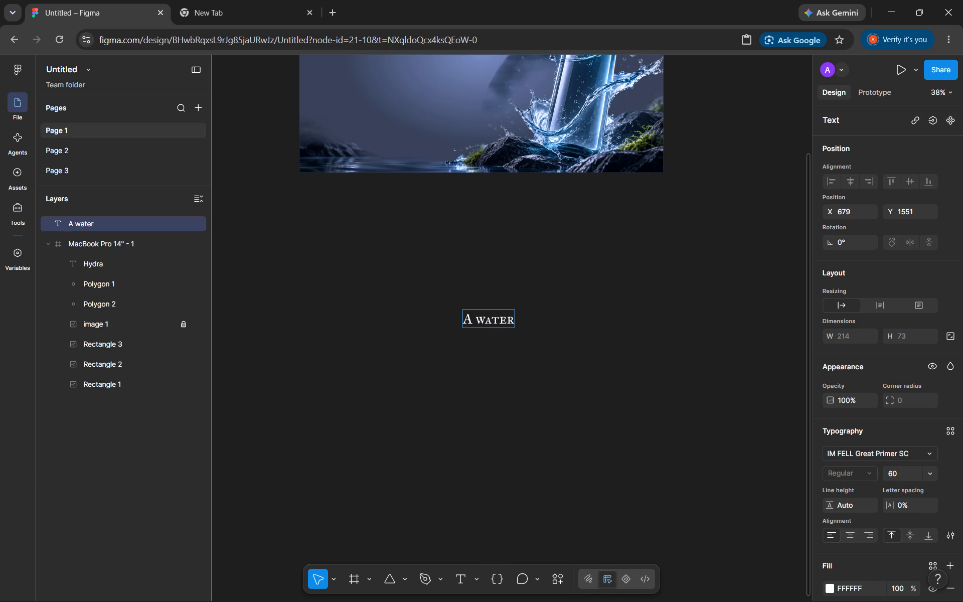
pyautogui.press('space')
pyautogui.write('bottle')
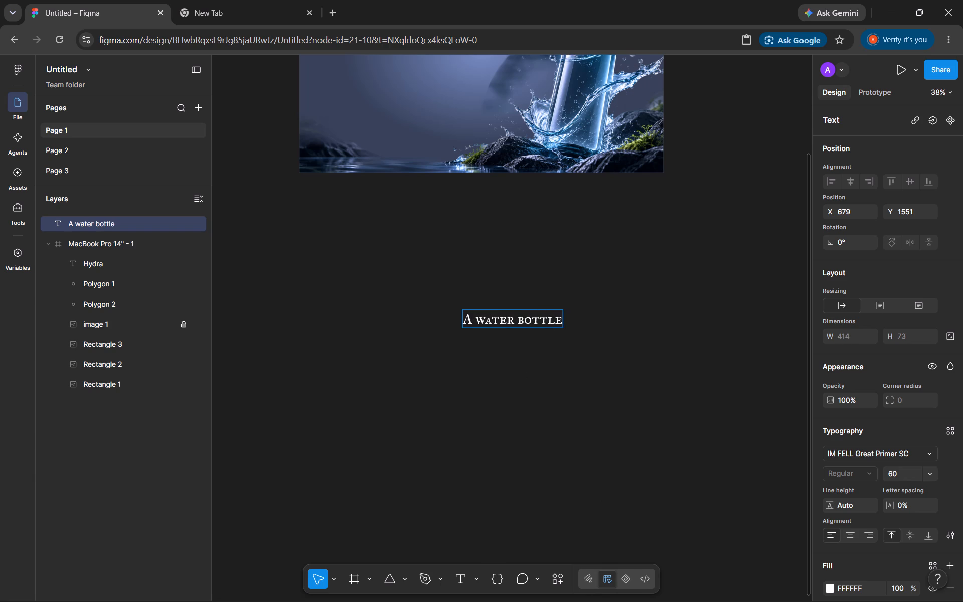
pyautogui.press('space')
pyautogui.write('that t')
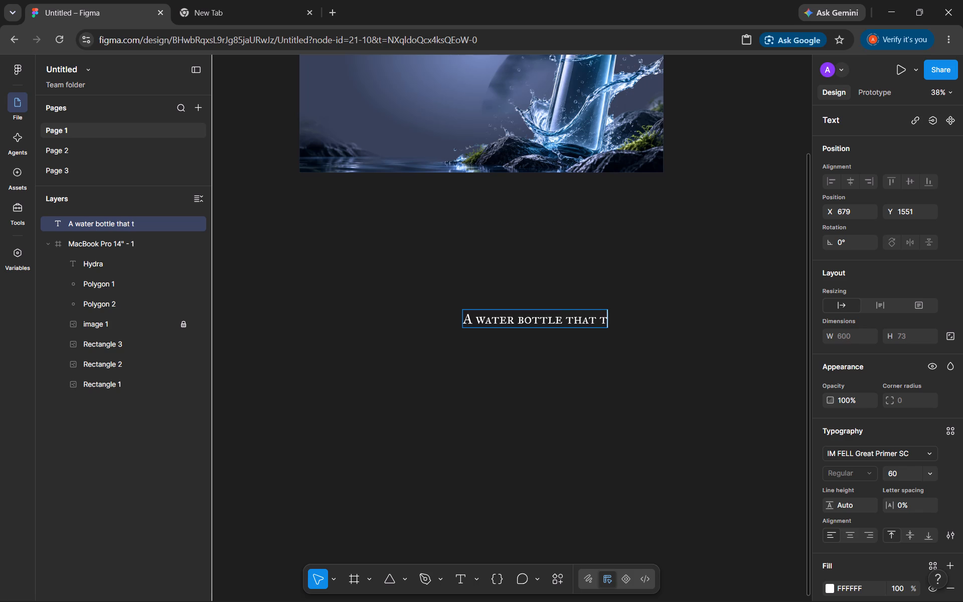
pyautogui.click(610, 165)
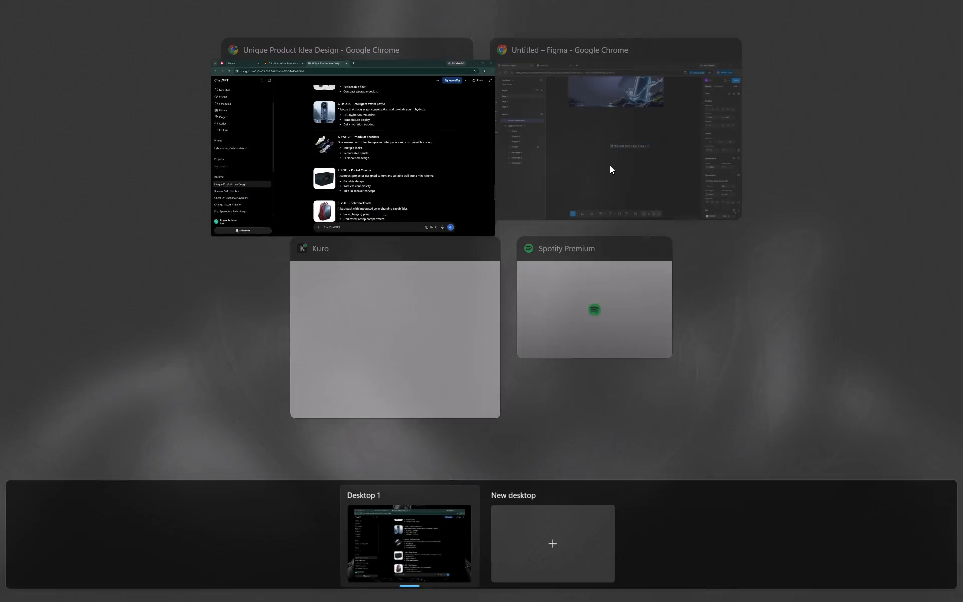
pyautogui.click(603, 163)
pyautogui.press('BackSpace')
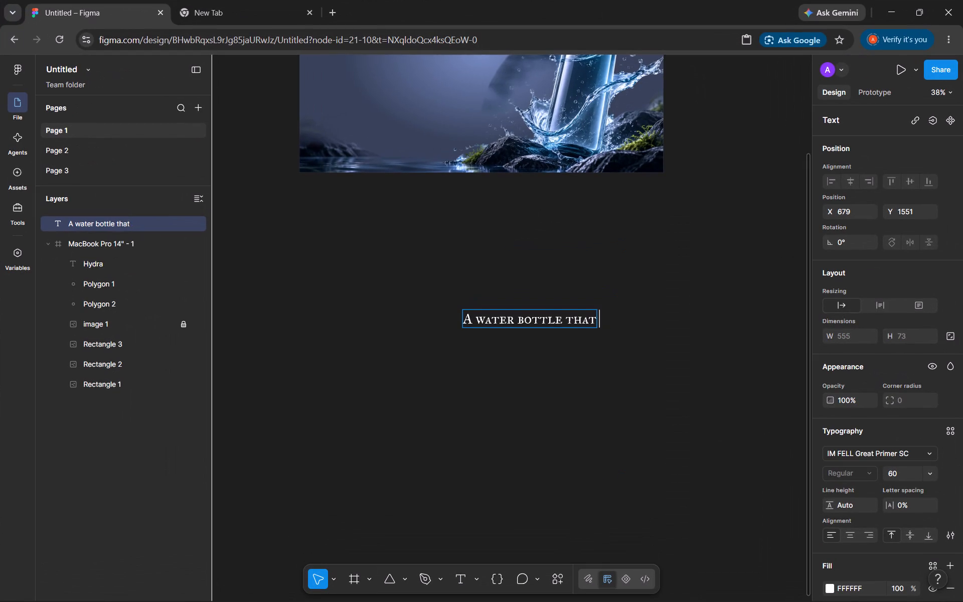
pyautogui.write('tracks water consumption')
pyautogui.press('space')
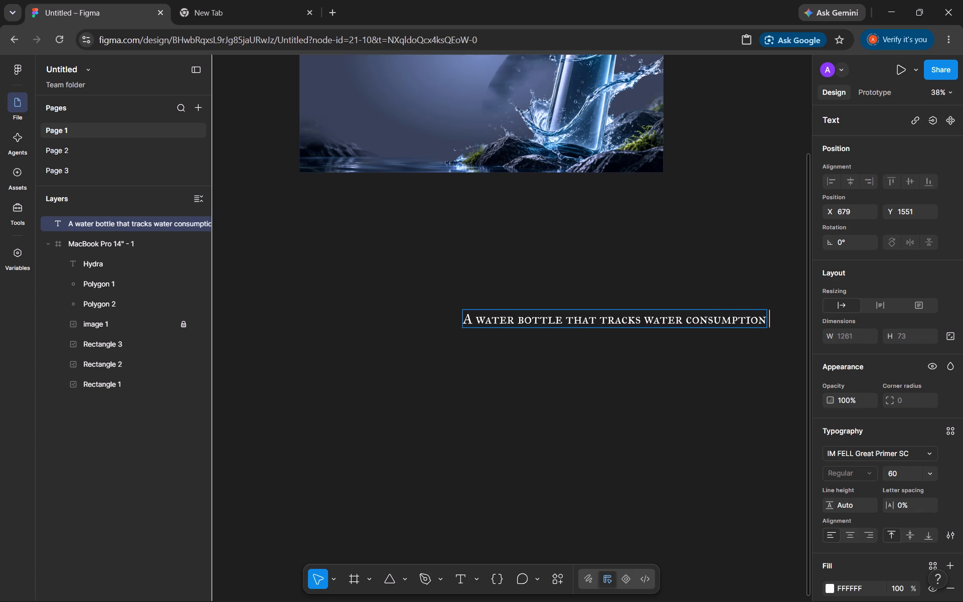
# Add "and reminds you to hydrate" two lines below the first line, checking the ChatGPT description for wording.
pyautogui.press('Return')
pyautogui.press('Return')
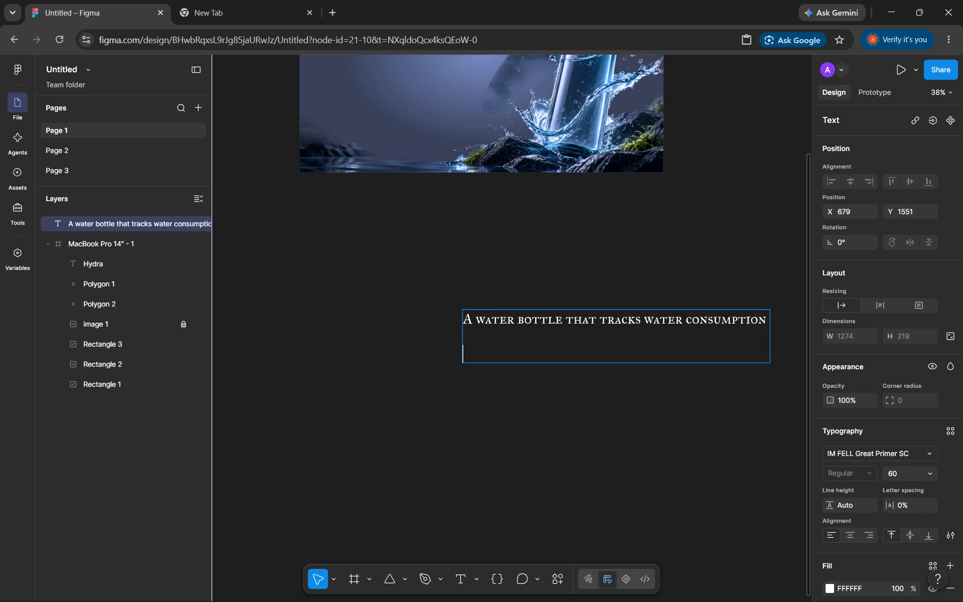
pyautogui.click(639, 129)
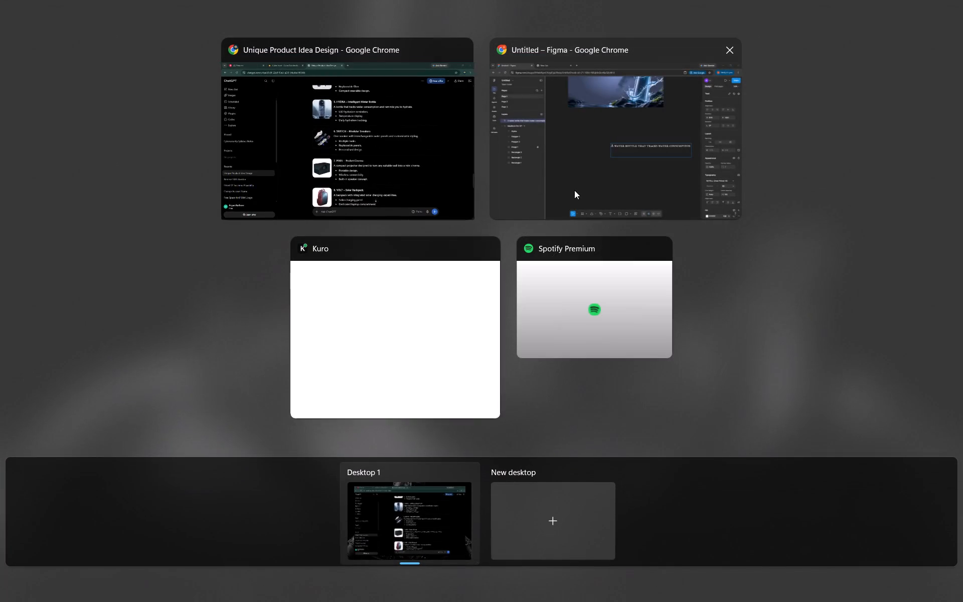
pyautogui.click(605, 170)
pyautogui.write('and')
pyautogui.press('space')
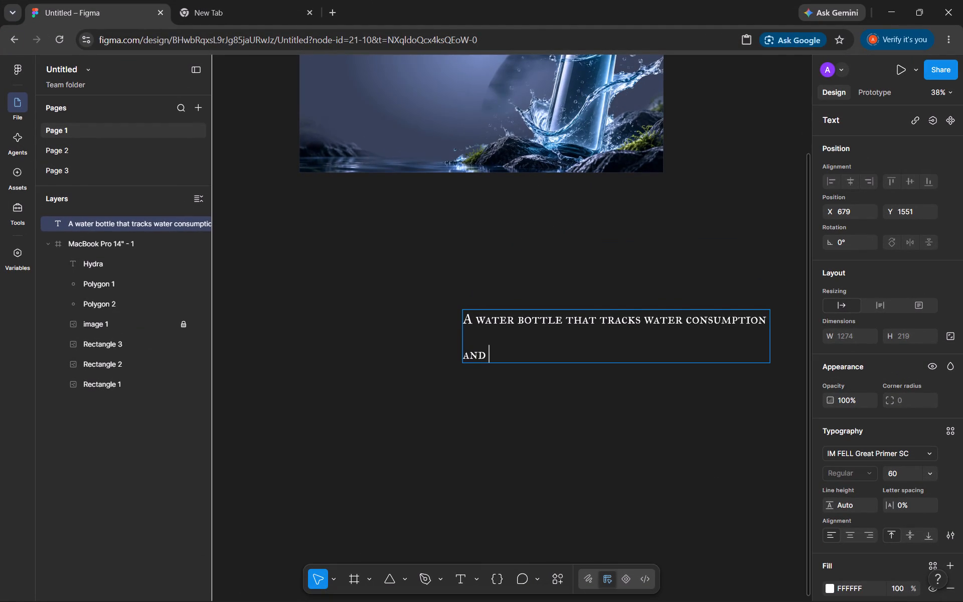
pyautogui.write('reminds you to hydrate')
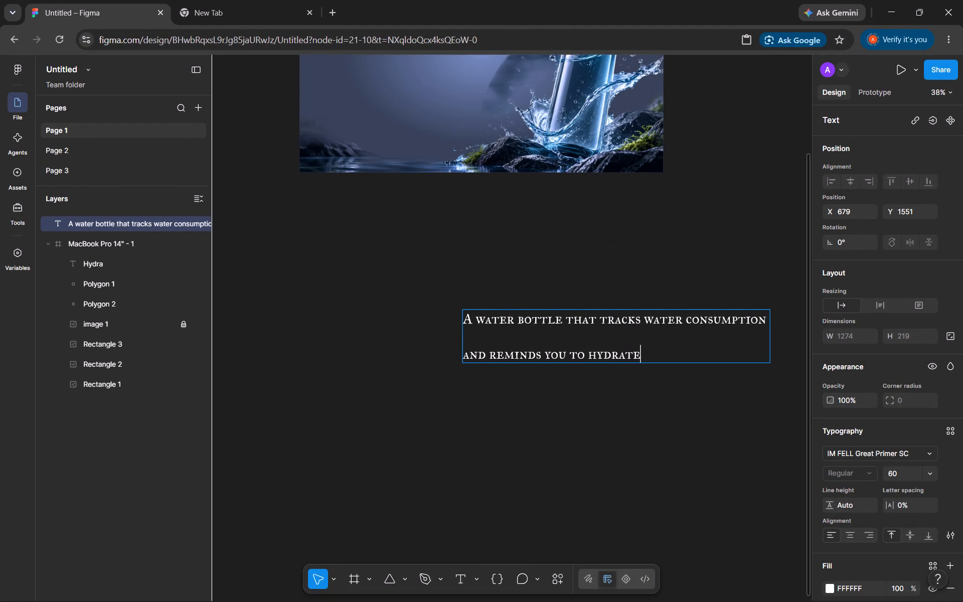
pyautogui.press('space')
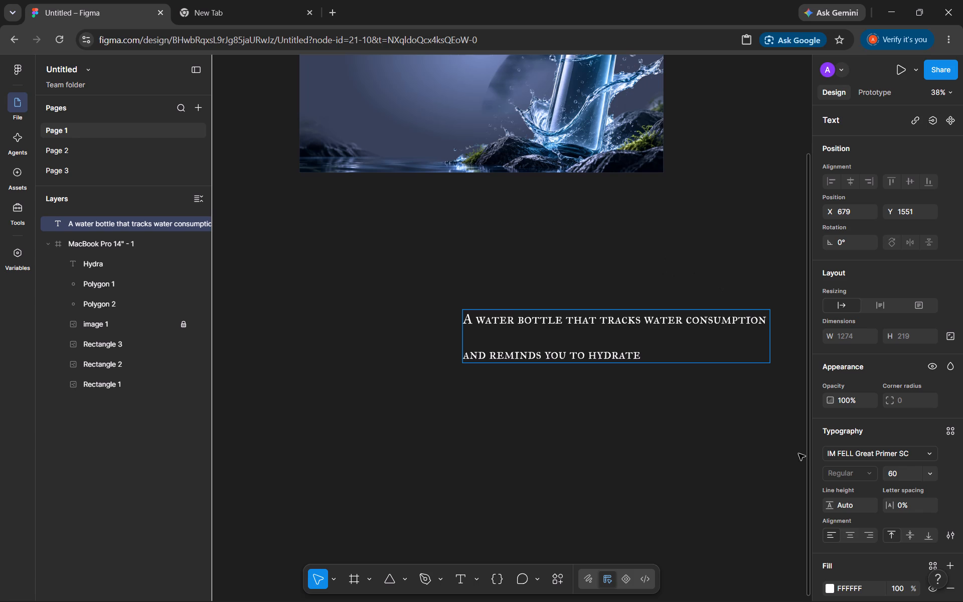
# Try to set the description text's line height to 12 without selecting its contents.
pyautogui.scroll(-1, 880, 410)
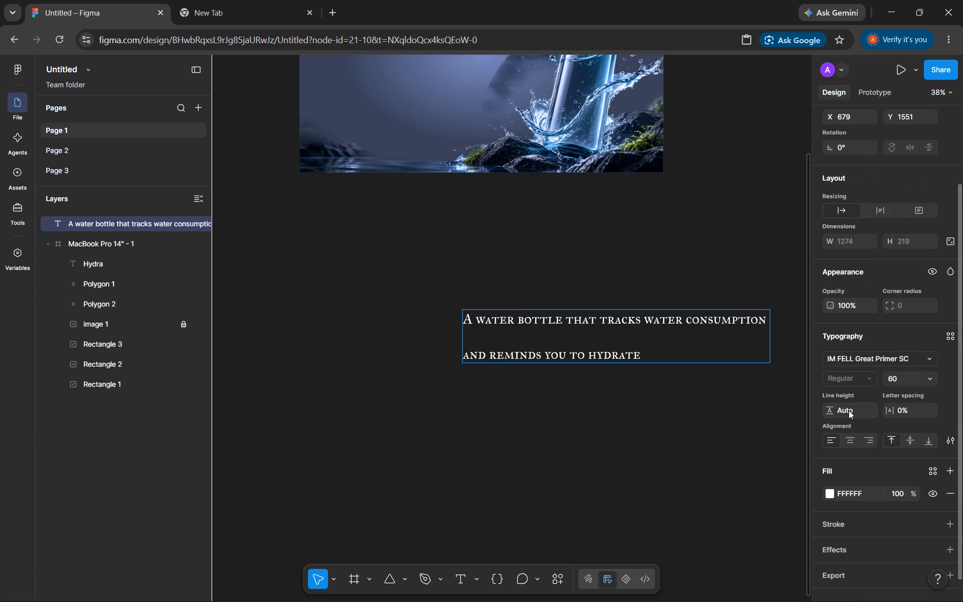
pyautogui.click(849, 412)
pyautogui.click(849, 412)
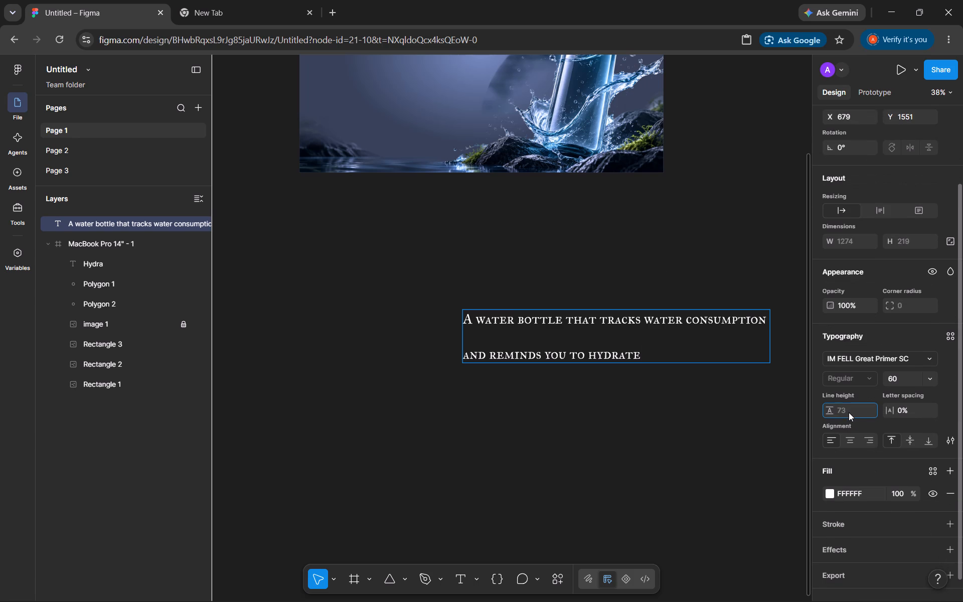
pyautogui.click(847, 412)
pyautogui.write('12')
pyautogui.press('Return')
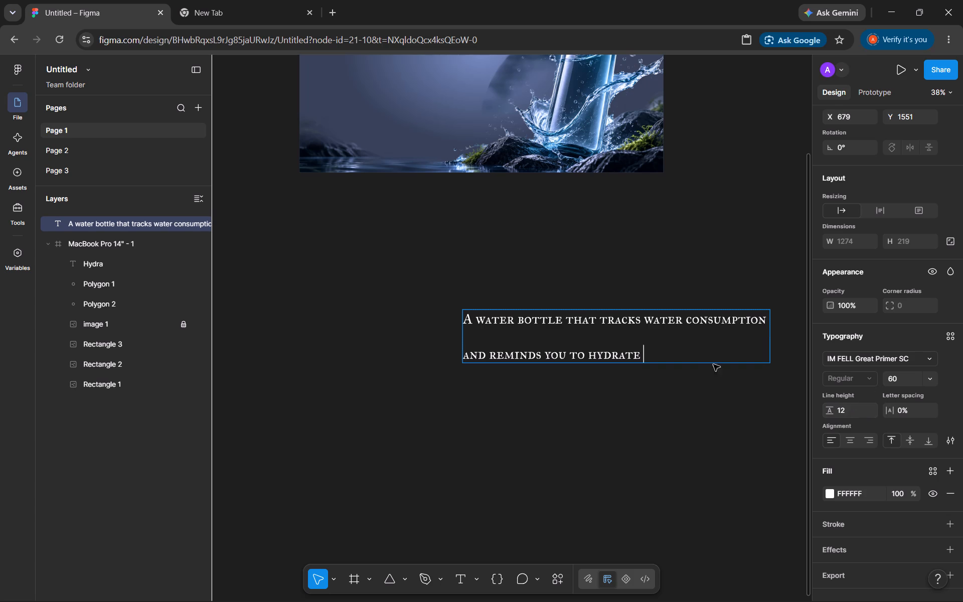
# Set the line height of the entire description text to 20, trying 12 first, and deselect it.
pyautogui.doubleClick(672, 343)
pyautogui.hotkey('ctrl', 'a')
pyautogui.click(851, 408)
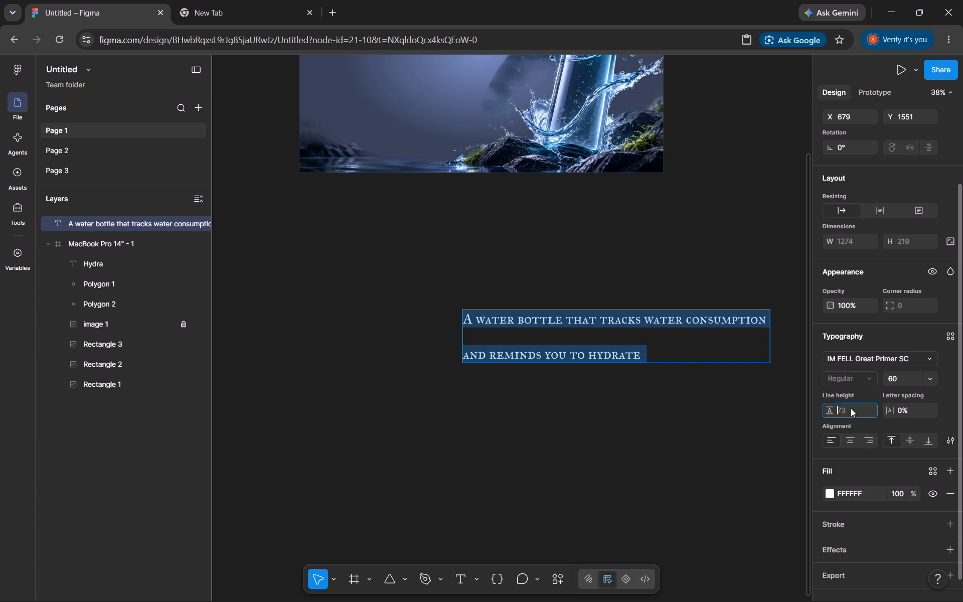
pyautogui.write('12')
pyautogui.press('Return')
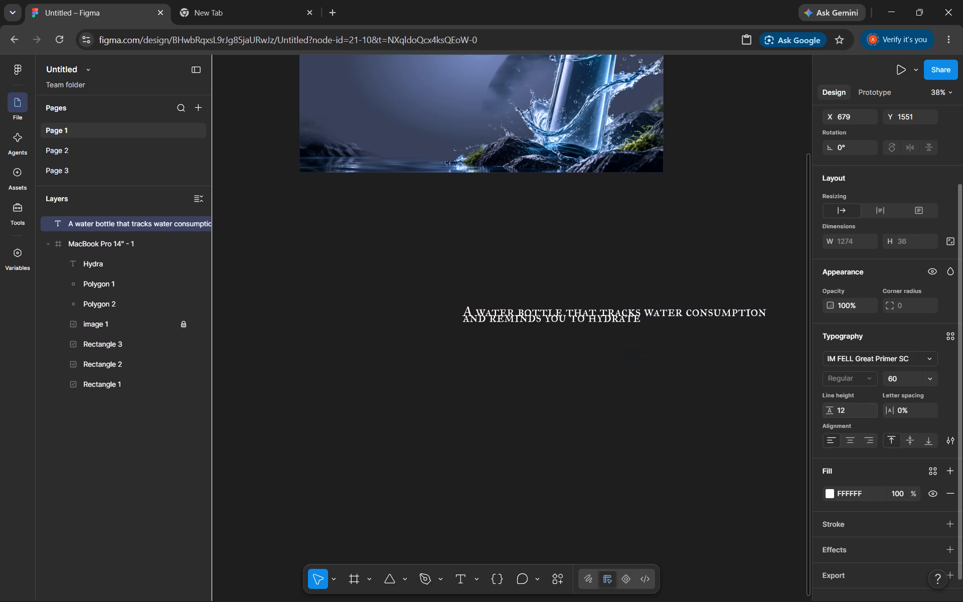
pyautogui.click(858, 408)
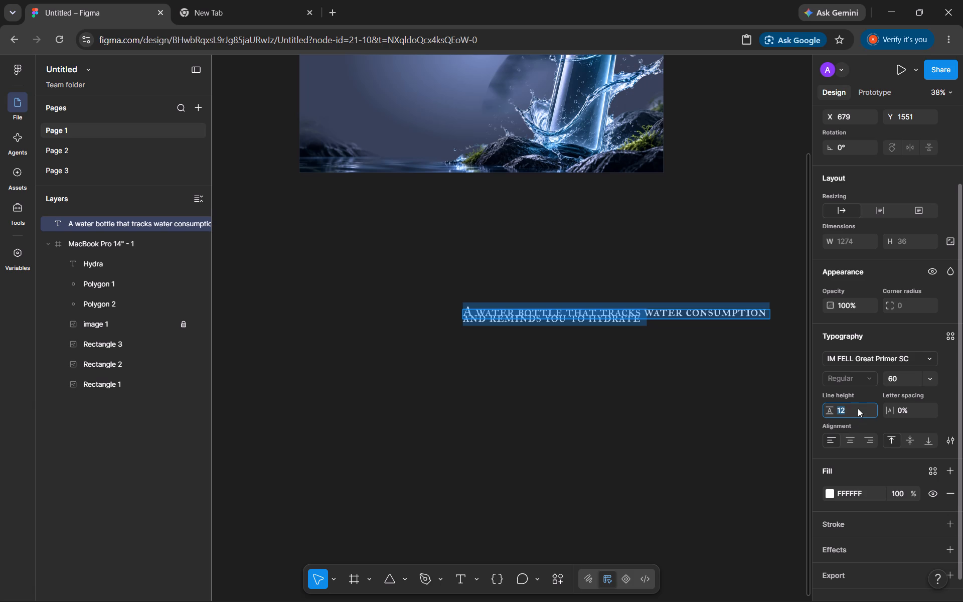
pyautogui.press('BackSpace')
pyautogui.write('20')
pyautogui.press('Return')
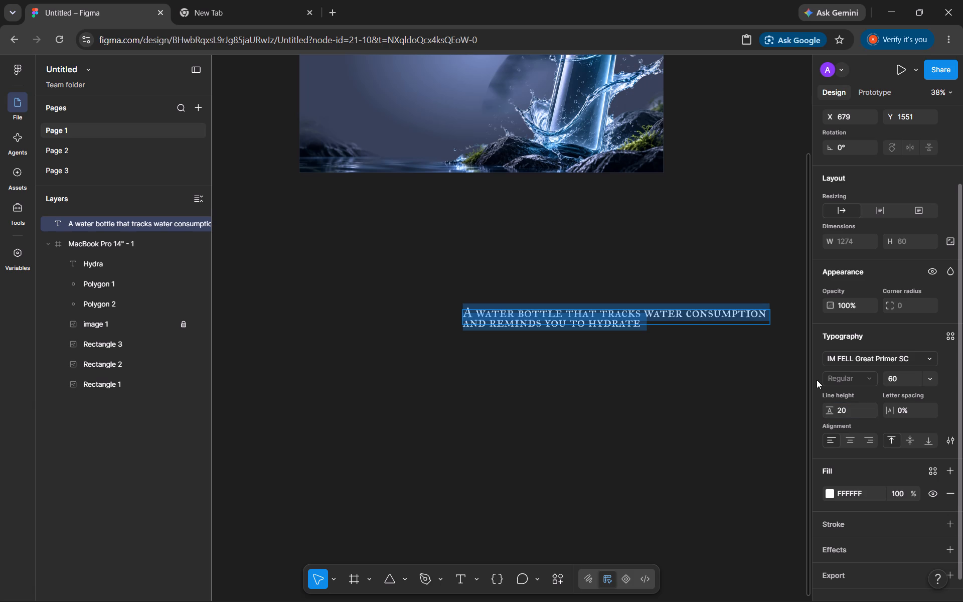
pyautogui.click(464, 326)
pyautogui.click(668, 432)
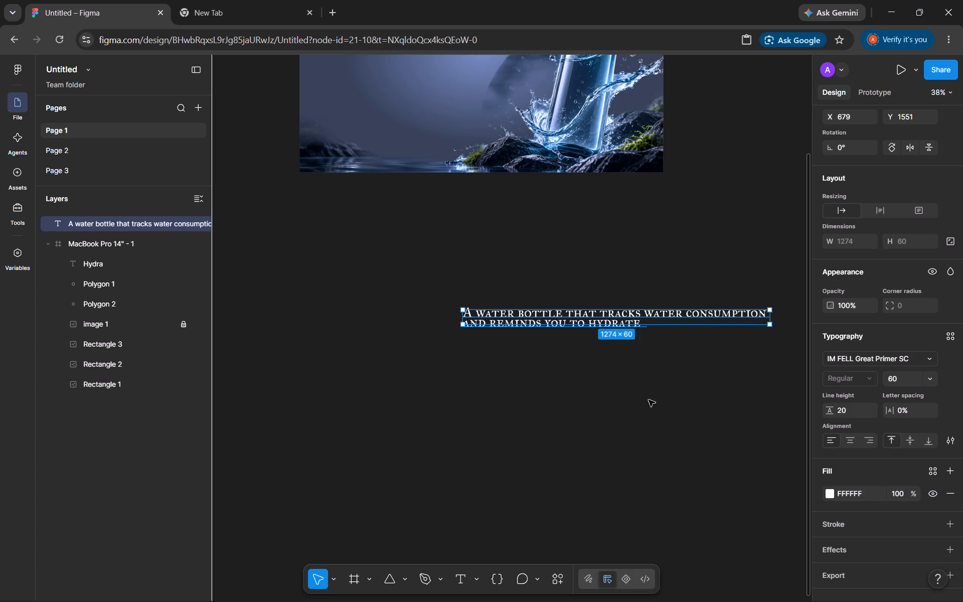
pyautogui.doubleClick(608, 267)
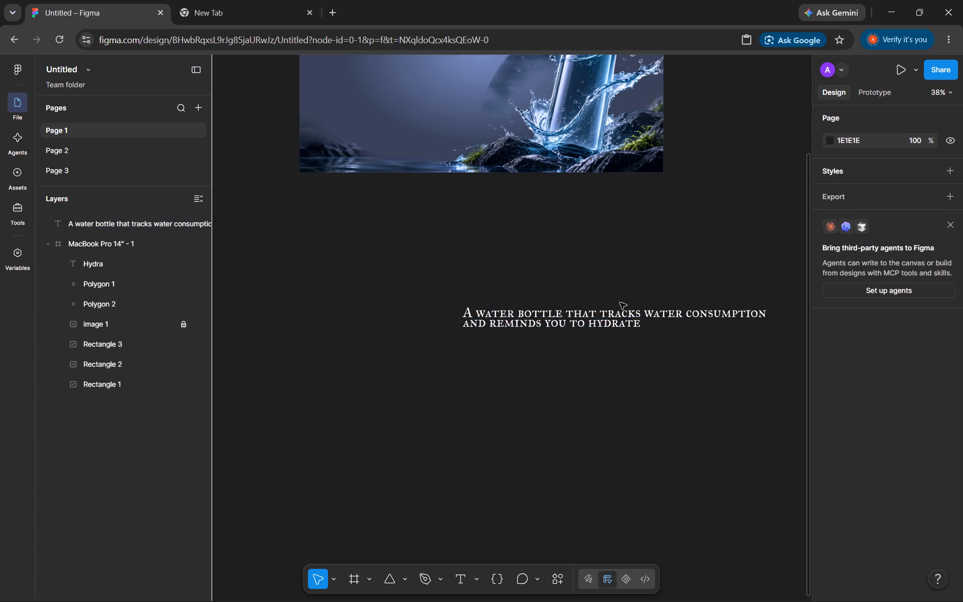
# Move the description text into the frame below the Hydra title, at about X -7, Y 461.
pyautogui.moveTo(608, 314); pyautogui.dragTo(445, 170)
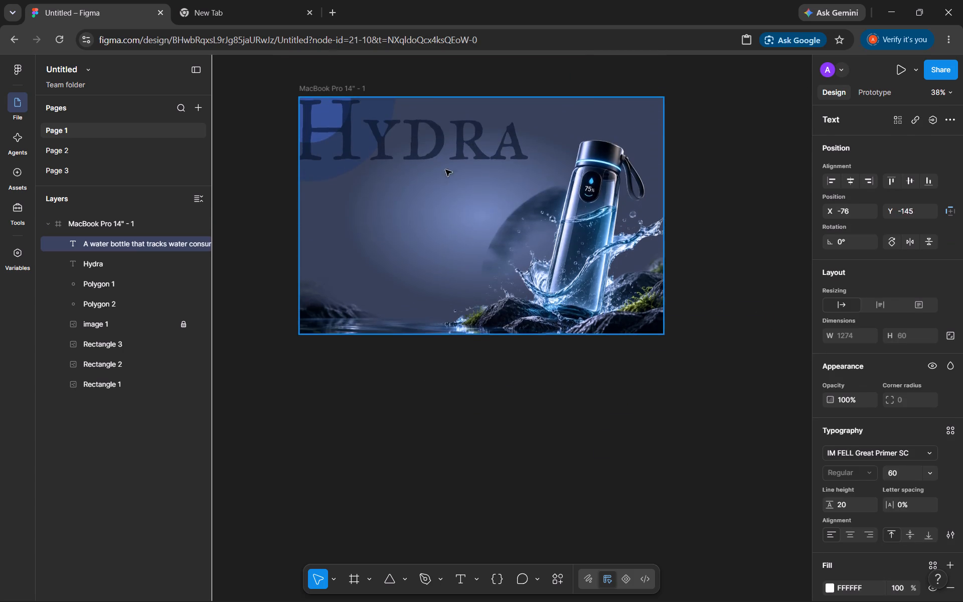
pyautogui.moveTo(445, 170); pyautogui.dragTo(442, 215)
pyautogui.click(444, 218)
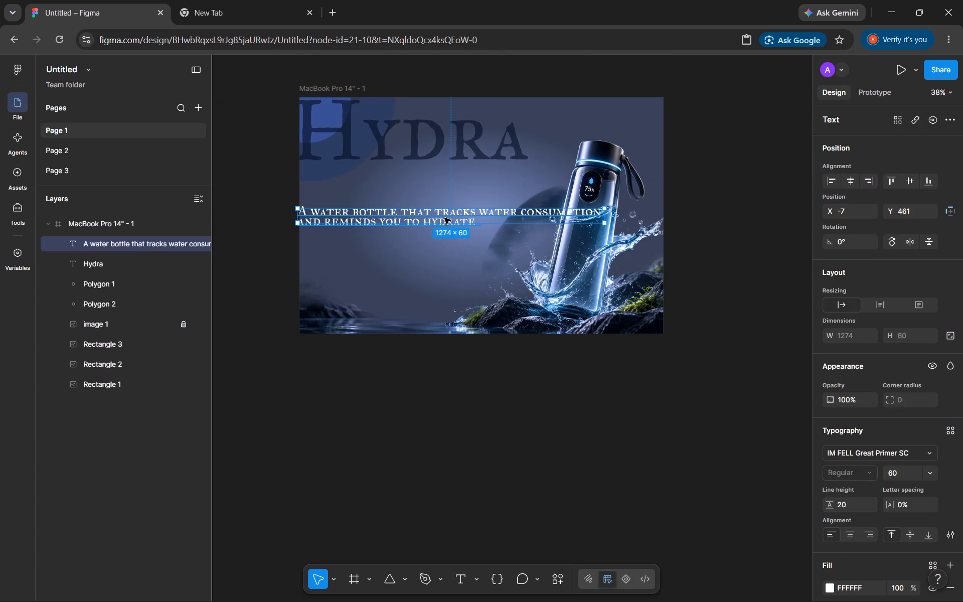
# Set the description text's font size to 50 and deselect it.
pyautogui.click(894, 473)
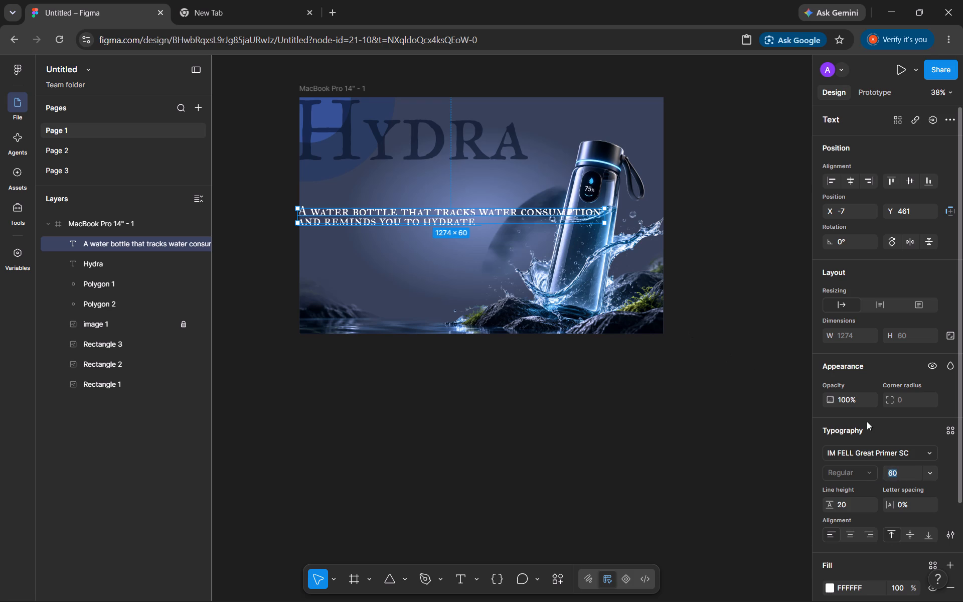
pyautogui.press('BackSpace')
pyautogui.write('50')
pyautogui.press('Return')
pyautogui.click(671, 581)
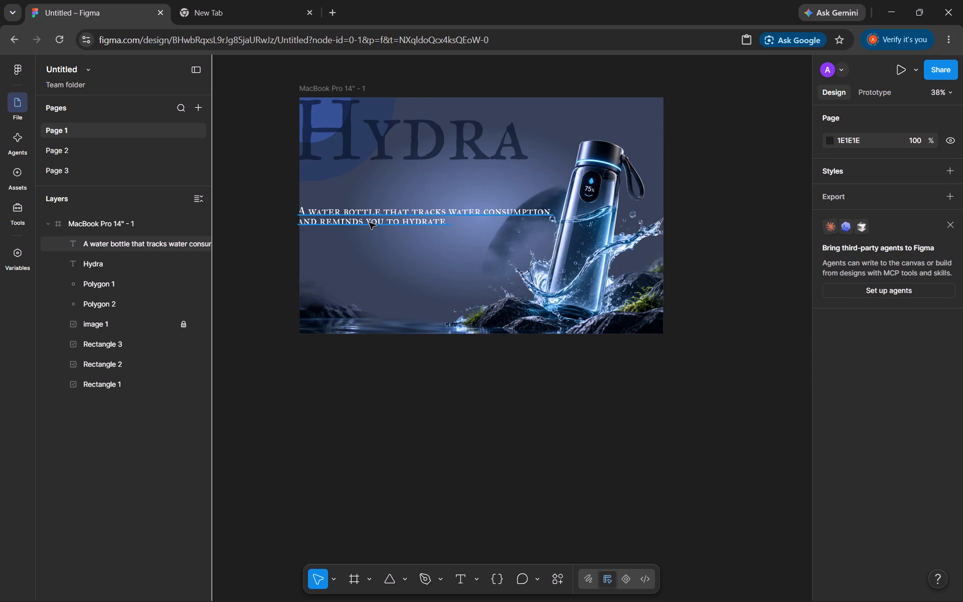
# Shift the description text slightly inward from the frame's left edge and down, to about X 36, Y 487.
pyautogui.moveTo(369, 223); pyautogui.dragTo(377, 227)
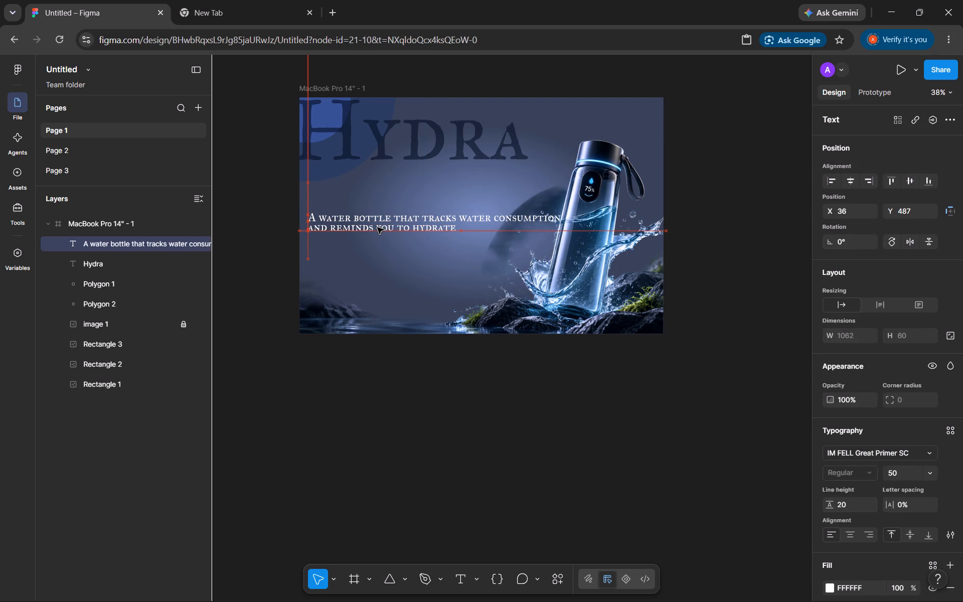
# Move the description text flush with the frame's left edge below the Hydra title, to about X 0, Y 494.
pyautogui.moveTo(377, 227); pyautogui.dragTo(377, 228)
pyautogui.rightClick(377, 228)
pyautogui.click(377, 228)
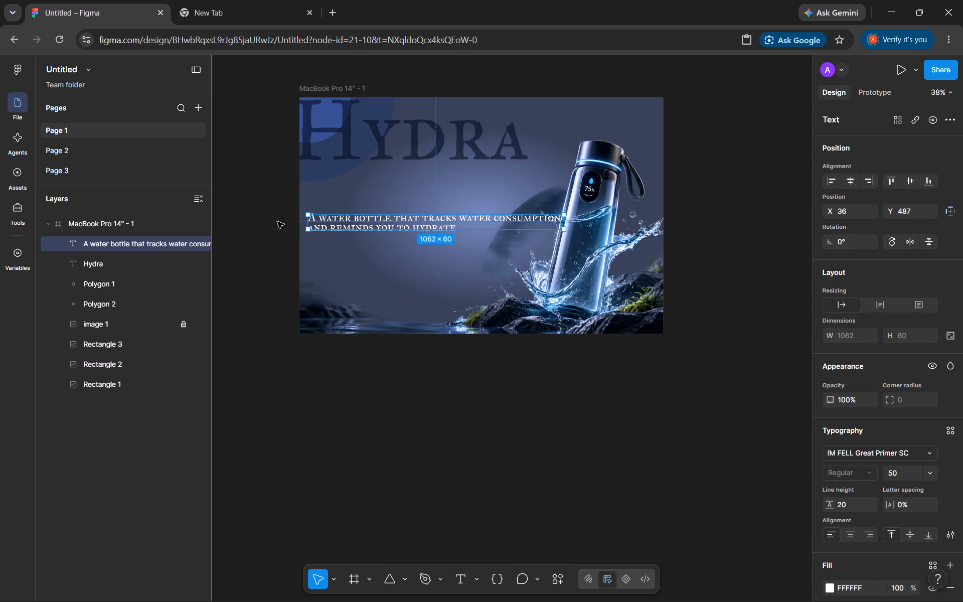
pyautogui.click(265, 222)
pyautogui.moveTo(332, 218); pyautogui.dragTo(326, 220)
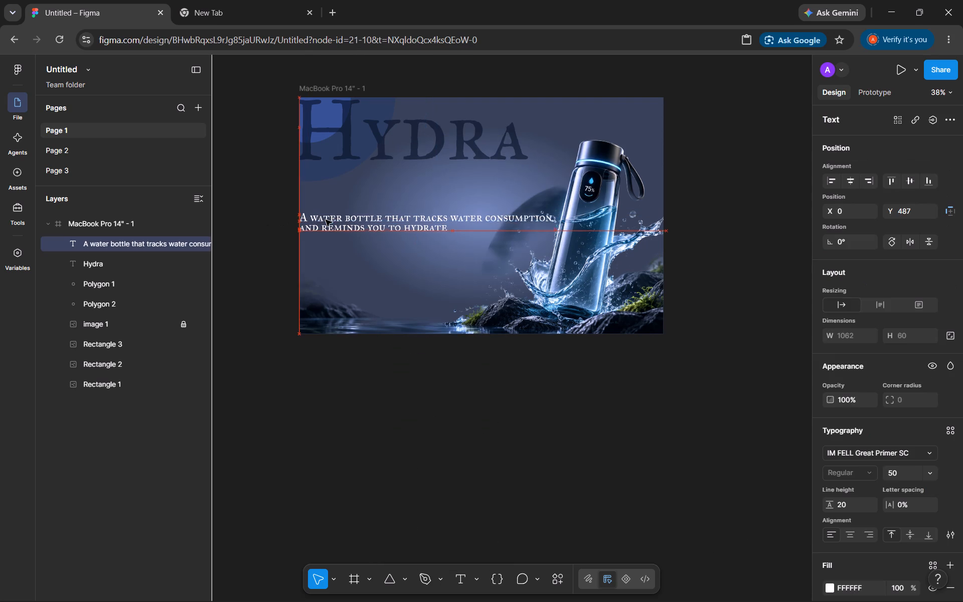
pyautogui.moveTo(326, 220); pyautogui.dragTo(330, 225)
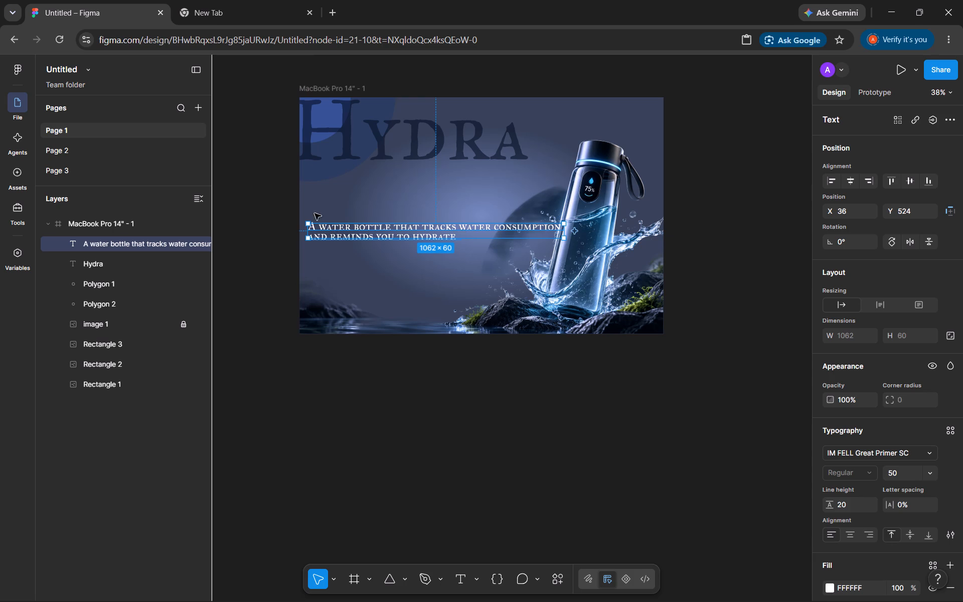
pyautogui.click(263, 188)
pyautogui.moveTo(337, 229); pyautogui.dragTo(337, 228)
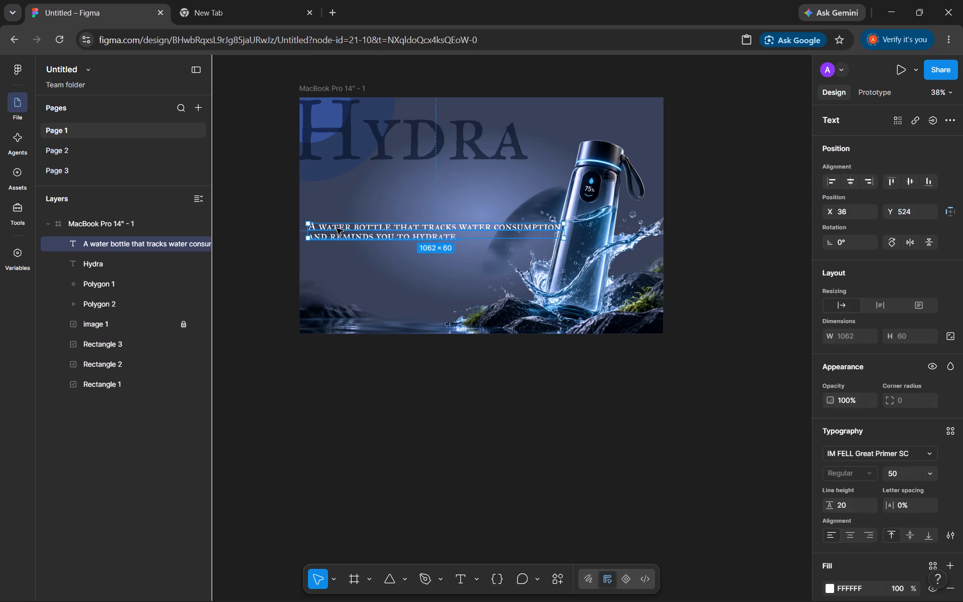
pyautogui.moveTo(337, 228); pyautogui.dragTo(331, 224)
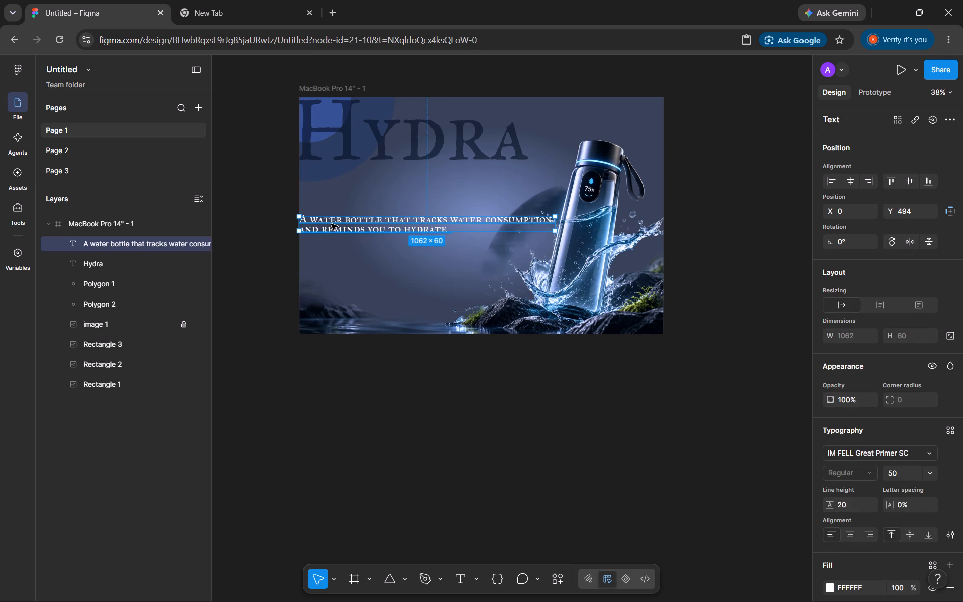
pyautogui.rightClick(331, 224)
pyautogui.click(535, 417)
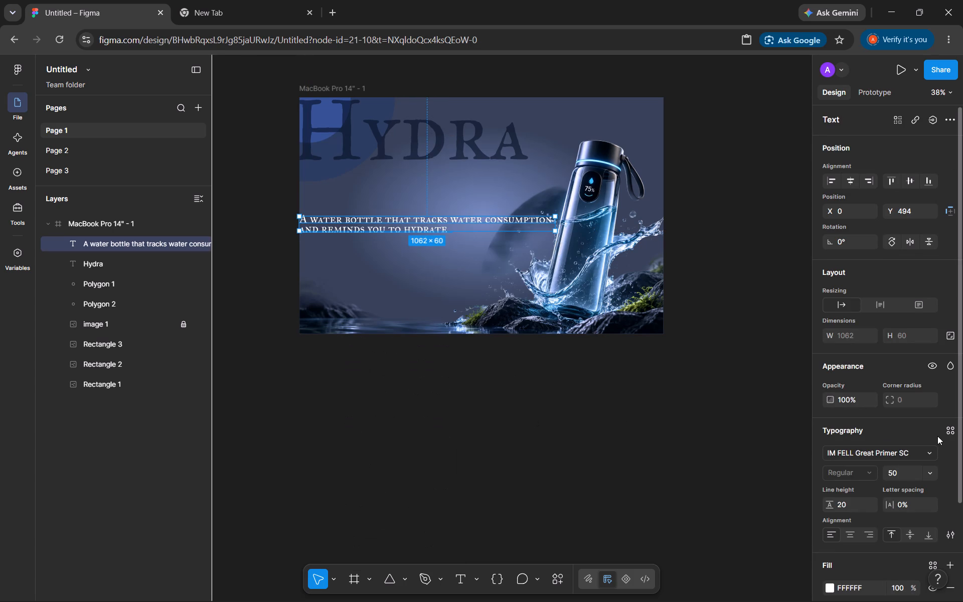
# Preview alternative fonts on the description text, browsing alphabetically from IM FELL Great Primer to the Libre families.
pyautogui.click(904, 450)
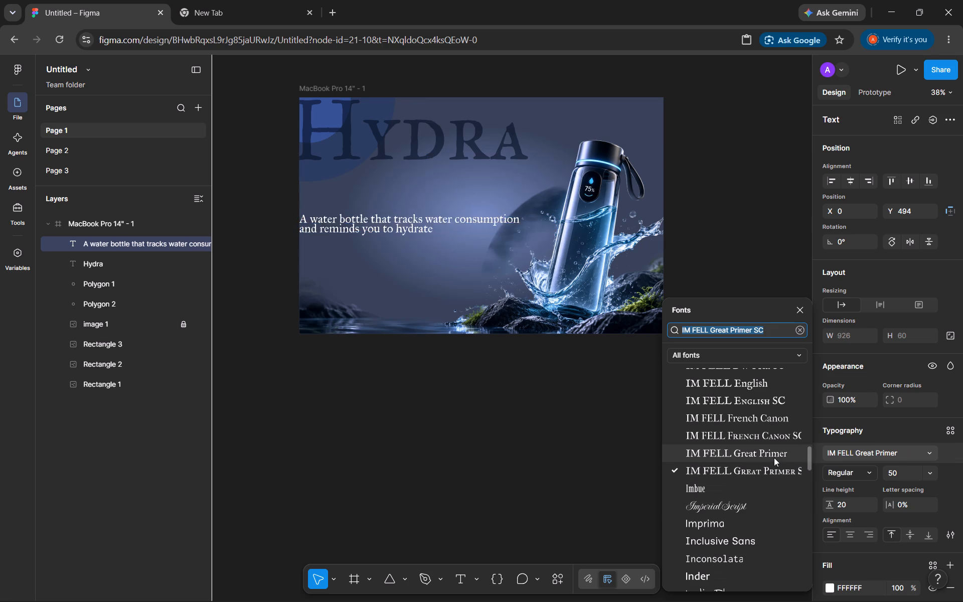
pyautogui.scroll(-1, 771, 503)
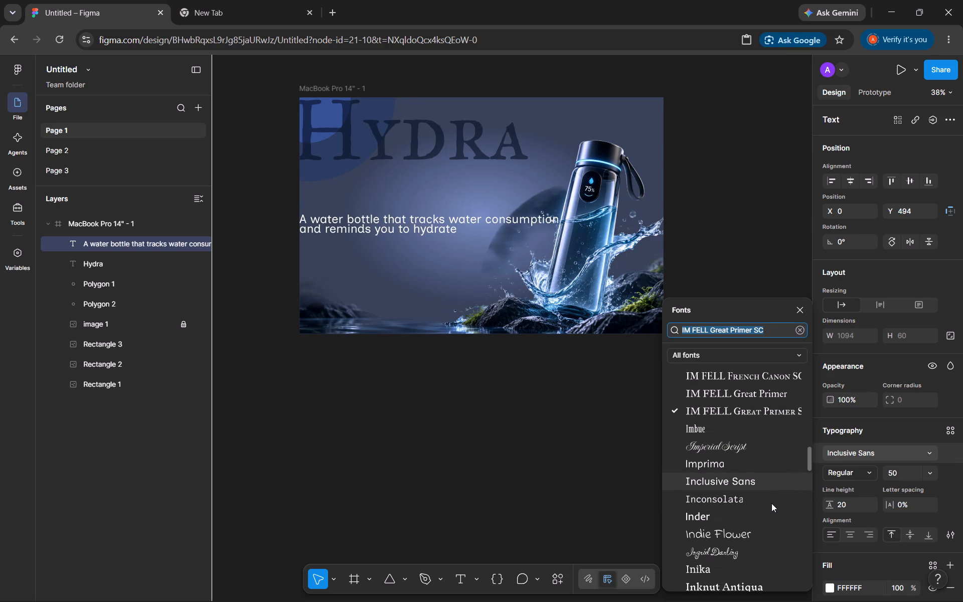
pyautogui.scroll(-1, 771, 503)
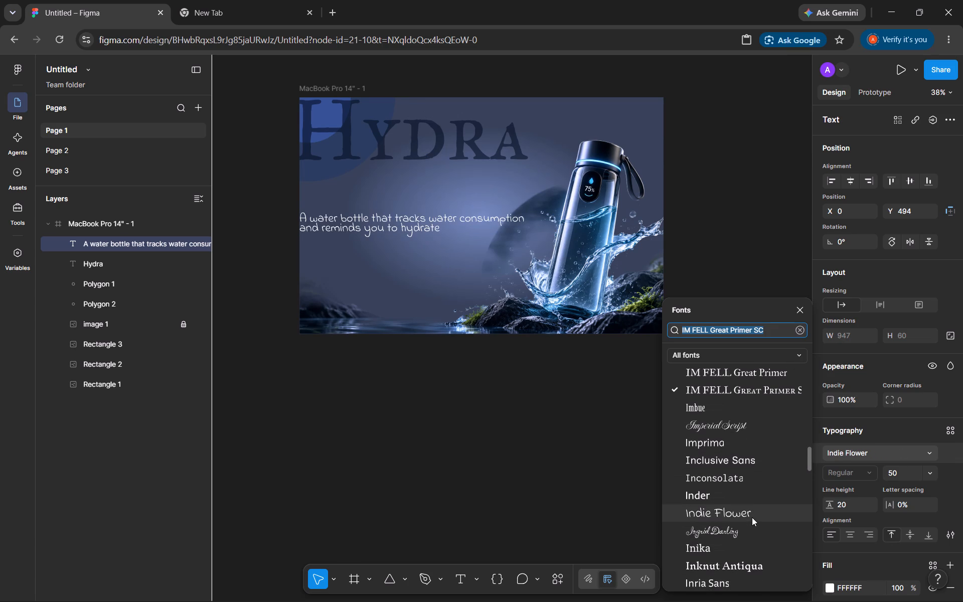
pyautogui.scroll(-1, 752, 517)
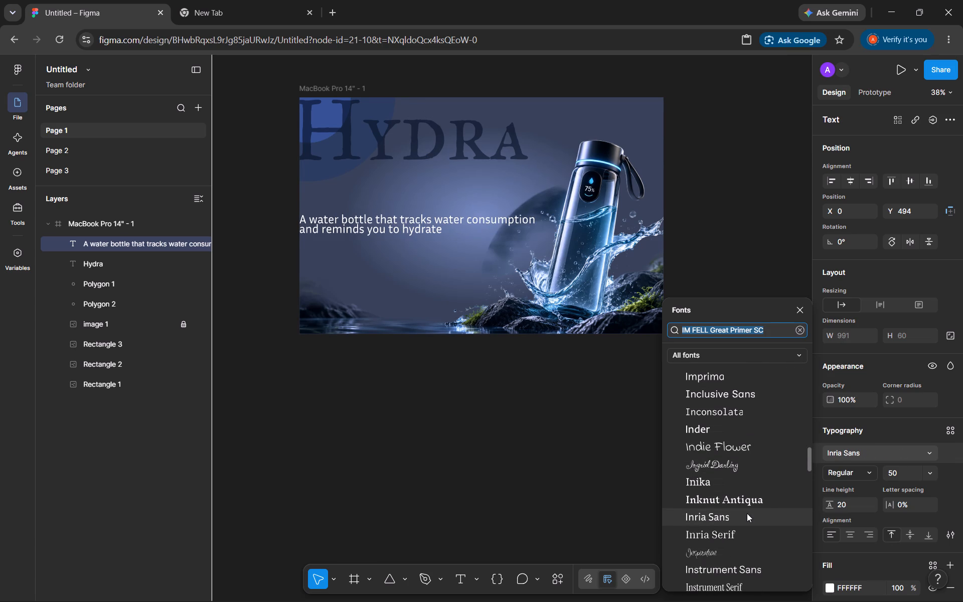
pyautogui.scroll(-2, 746, 513)
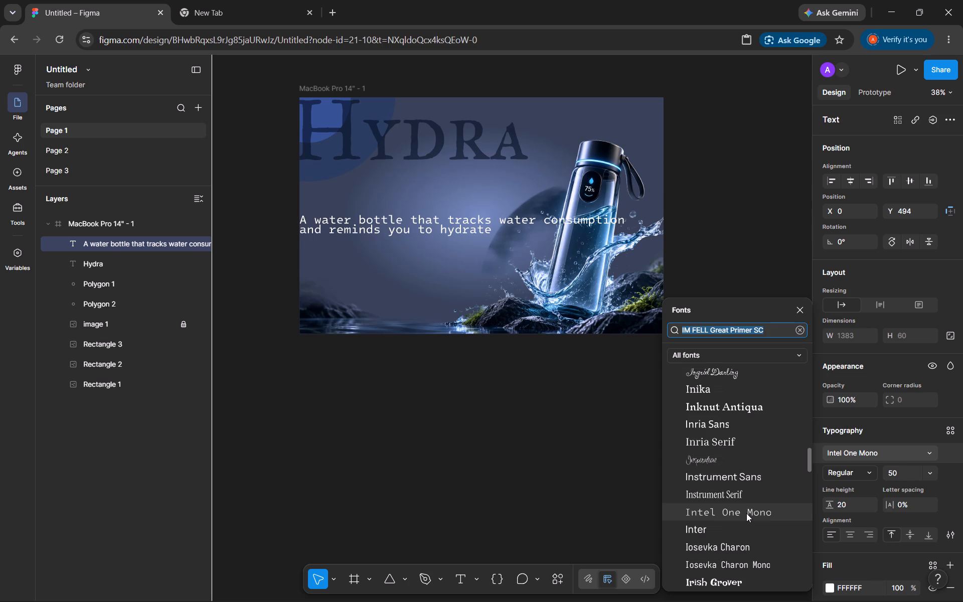
pyautogui.scroll(-3, 746, 513)
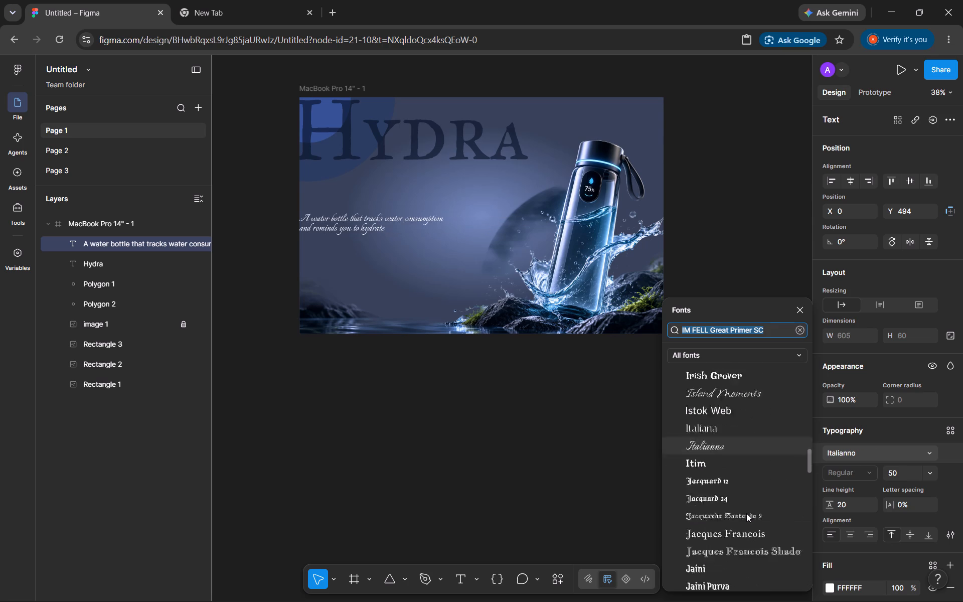
pyautogui.scroll(-2, 746, 513)
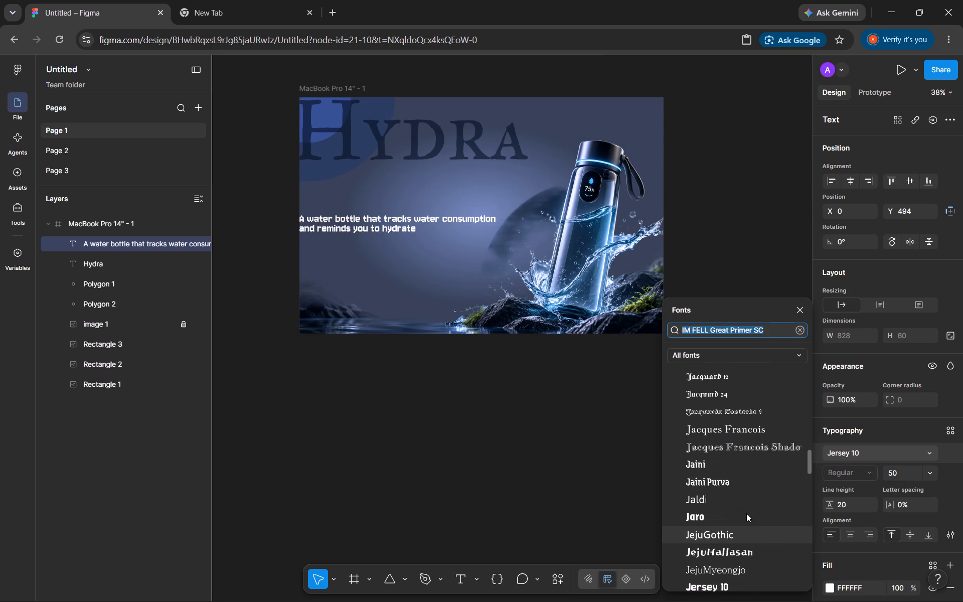
pyautogui.scroll(3, 746, 513)
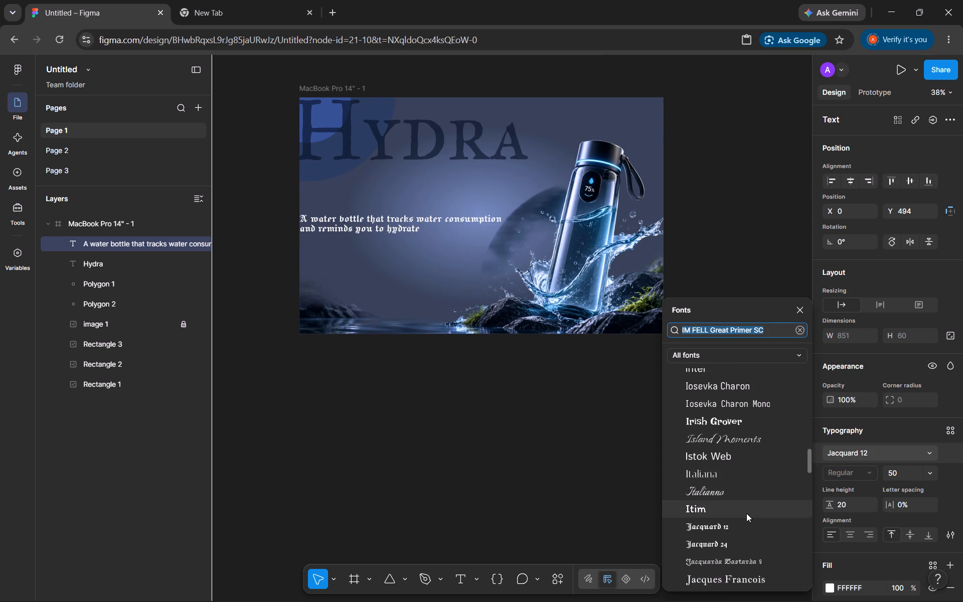
pyautogui.scroll(2, 746, 513)
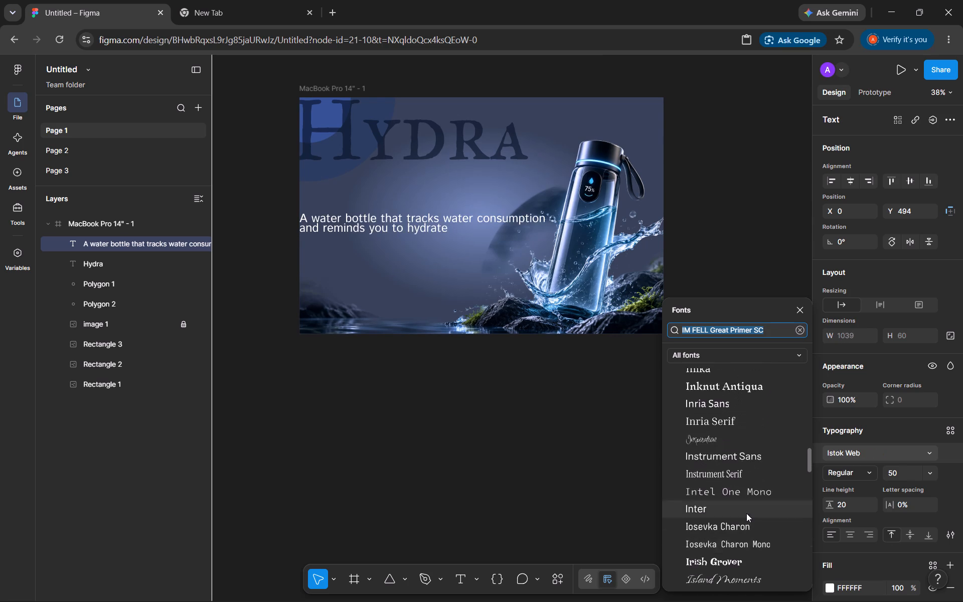
pyautogui.scroll(4, 746, 513)
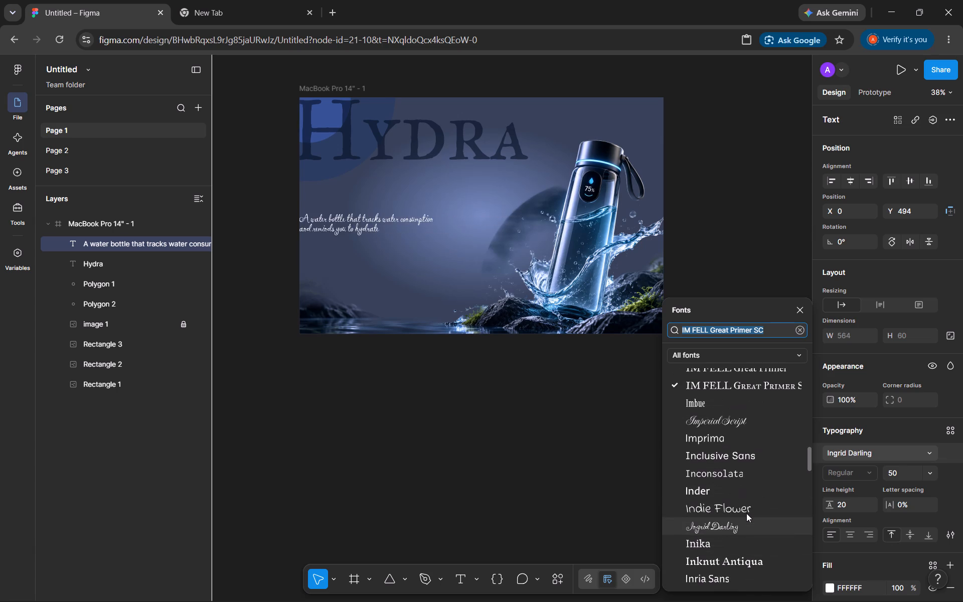
pyautogui.scroll(4, 746, 513)
pyautogui.scroll(-8, 746, 513)
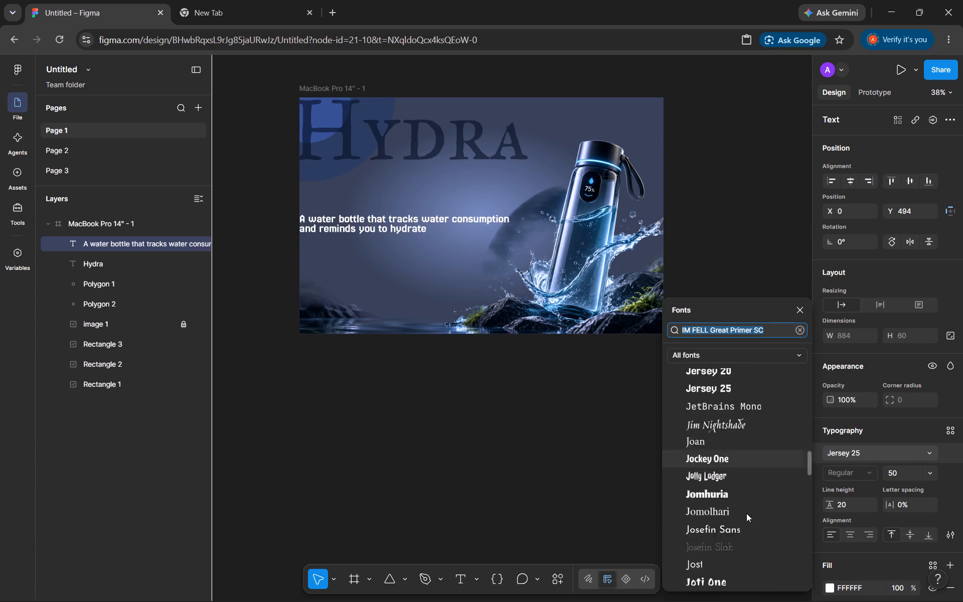
pyautogui.scroll(-4, 746, 513)
pyautogui.scroll(1, 746, 513)
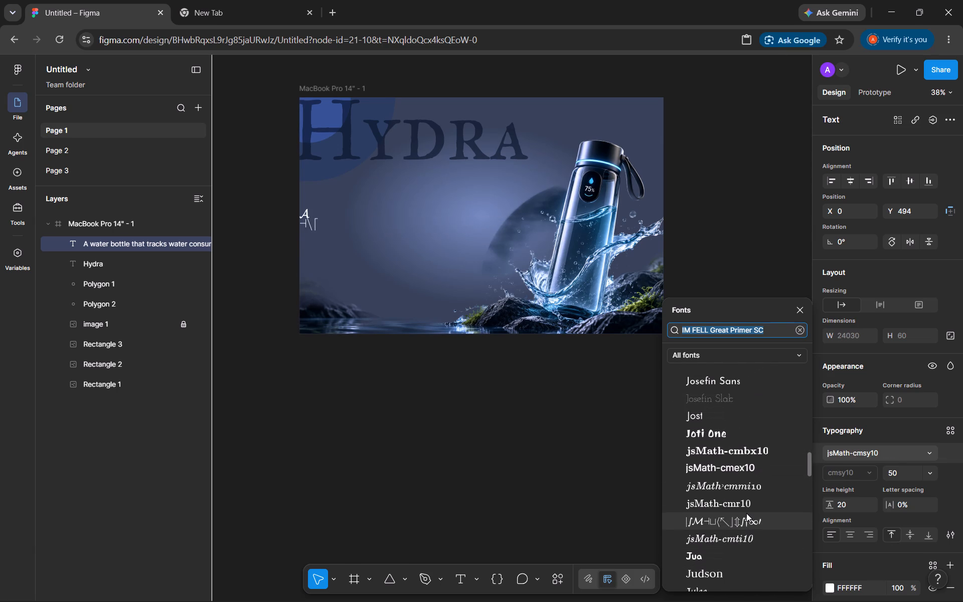
pyautogui.scroll(-2, 746, 513)
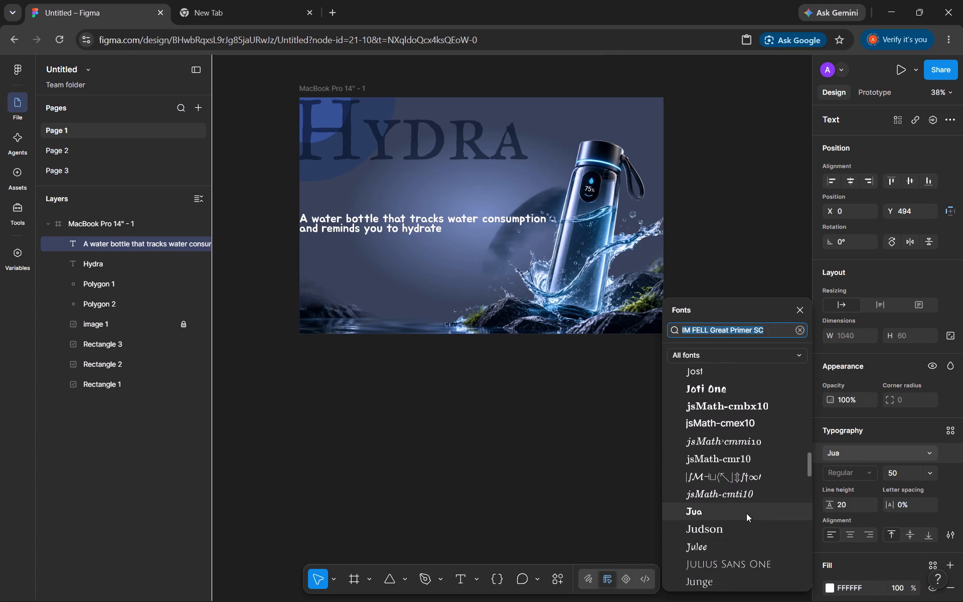
pyautogui.scroll(-4, 746, 513)
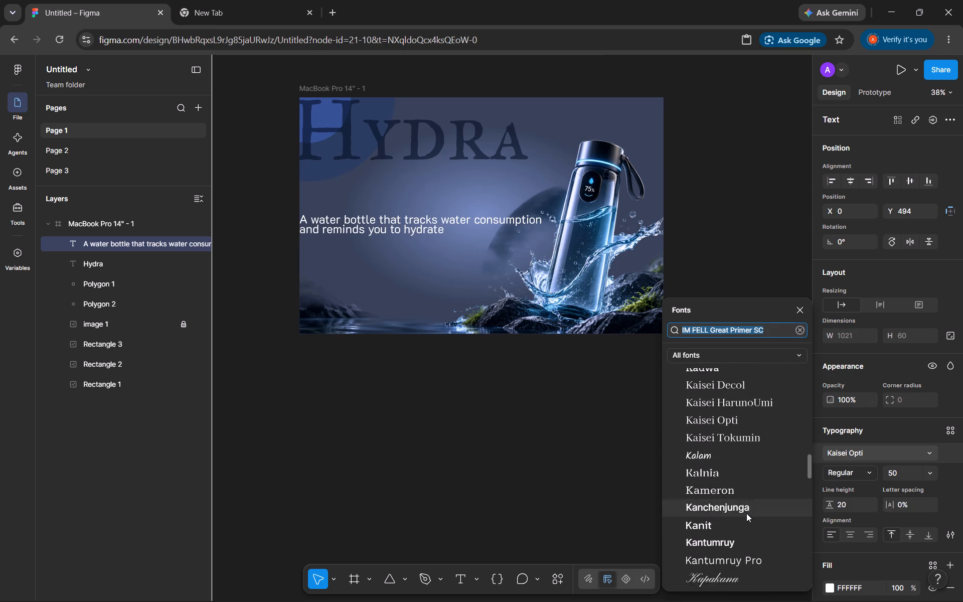
pyautogui.scroll(-4, 746, 513)
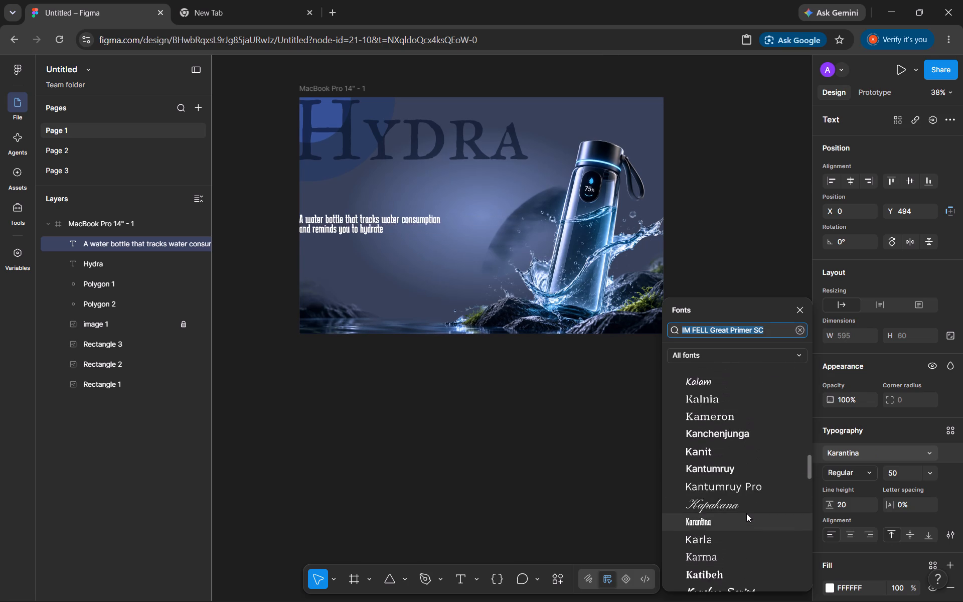
pyautogui.scroll(-5, 746, 513)
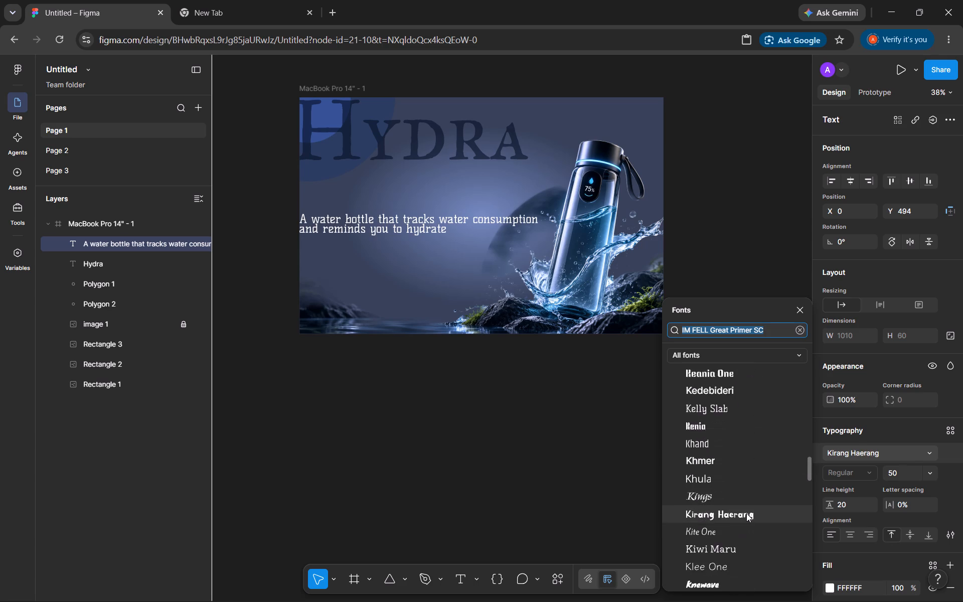
pyautogui.scroll(-6, 746, 513)
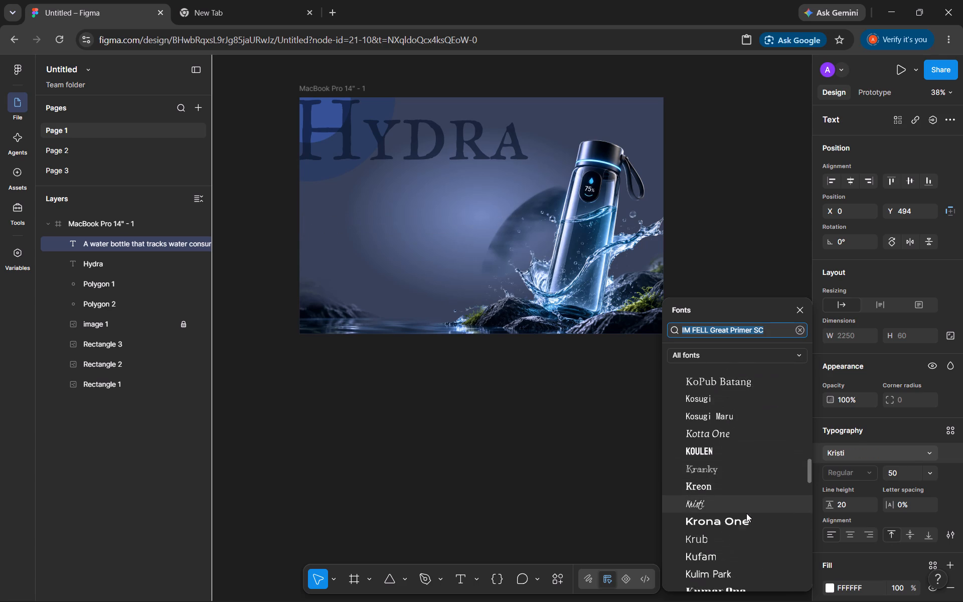
pyautogui.scroll(-6, 746, 513)
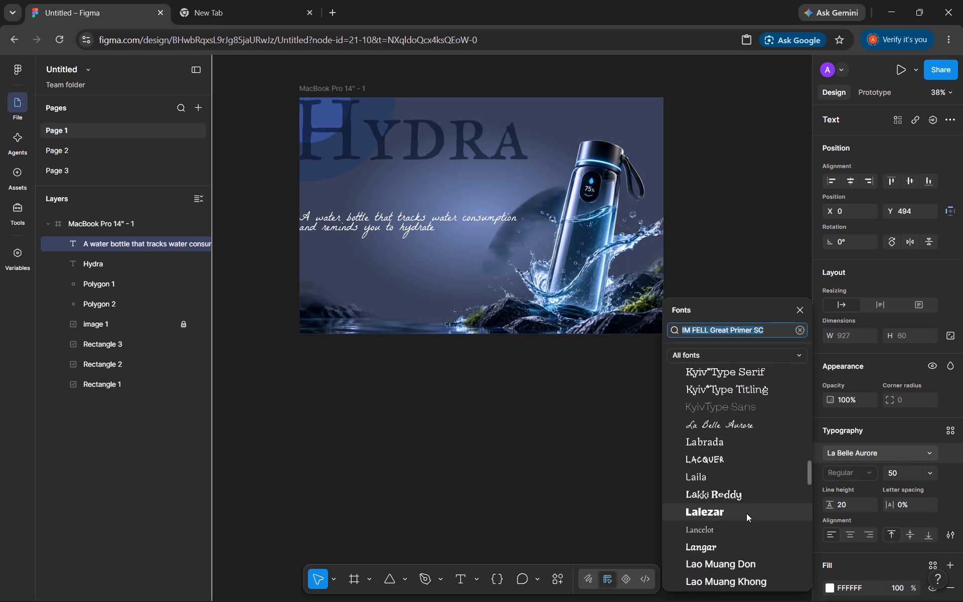
pyautogui.scroll(-5, 746, 513)
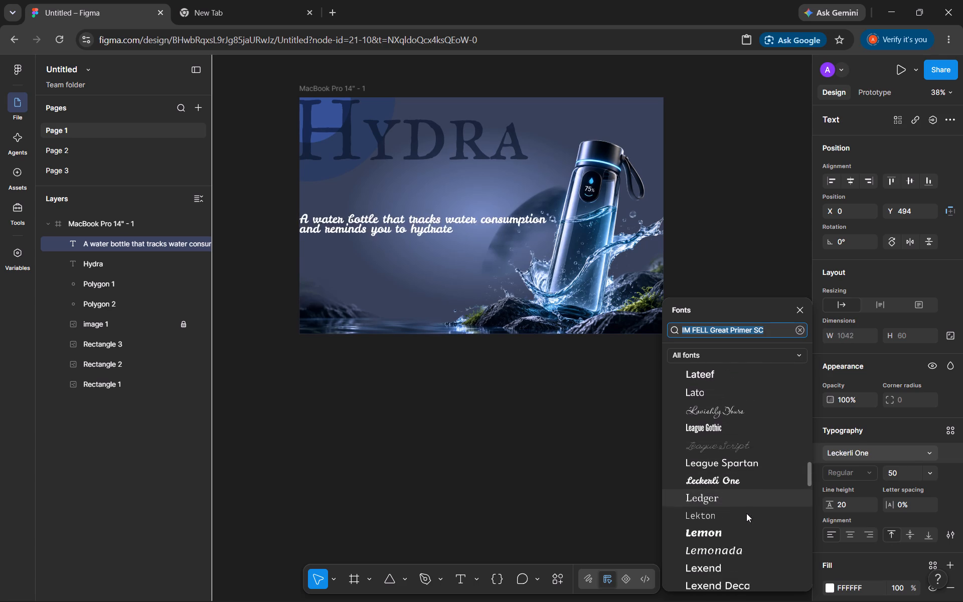
pyautogui.scroll(-4, 746, 513)
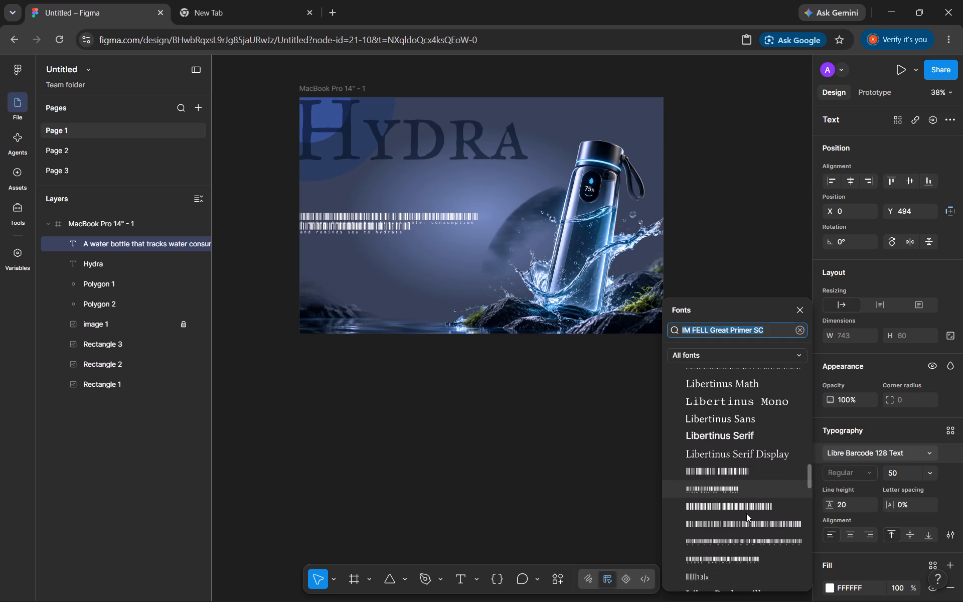
pyautogui.scroll(-1, 746, 513)
# Preview alternative fonts on the description text, browsing backwards alphabetically from the Libre families to the Delius families.
pyautogui.scroll(2, 746, 513)
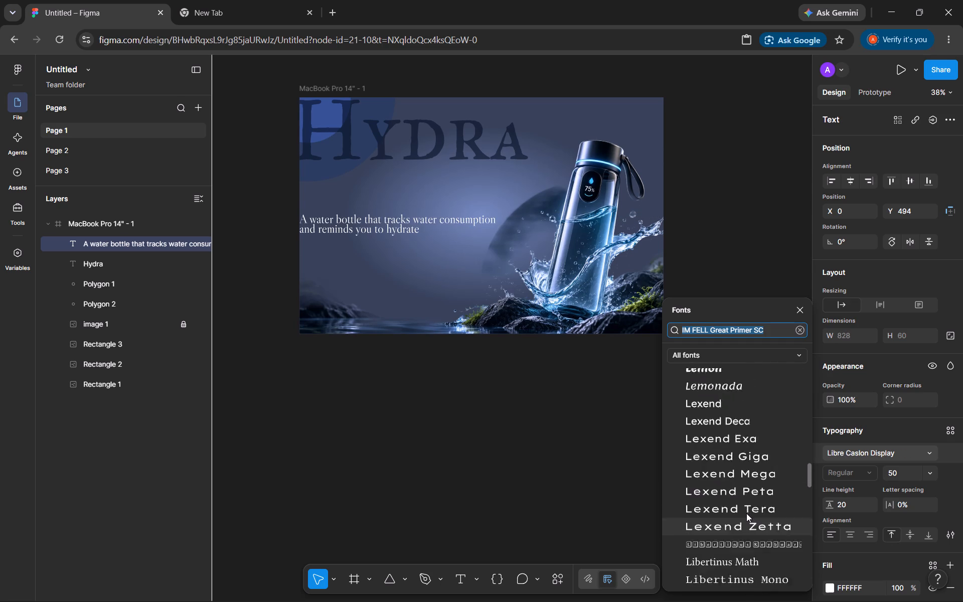
pyautogui.scroll(4, 746, 513)
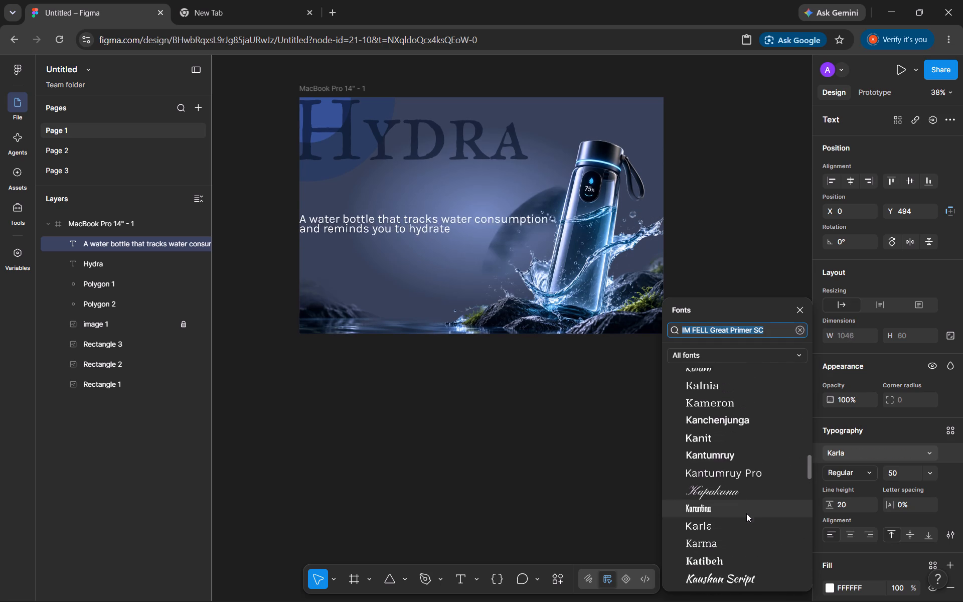
pyautogui.scroll(6, 746, 513)
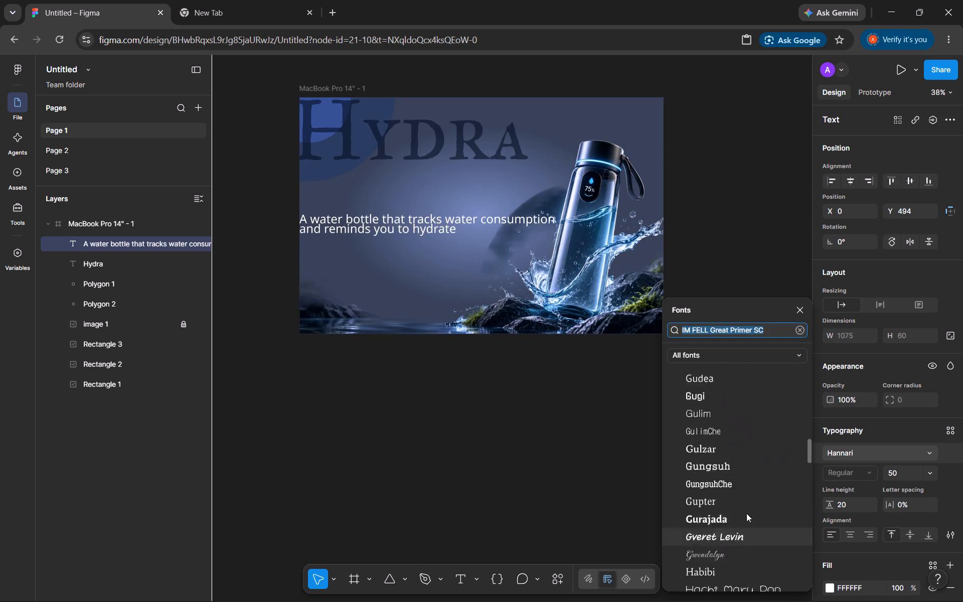
pyautogui.scroll(3, 746, 513)
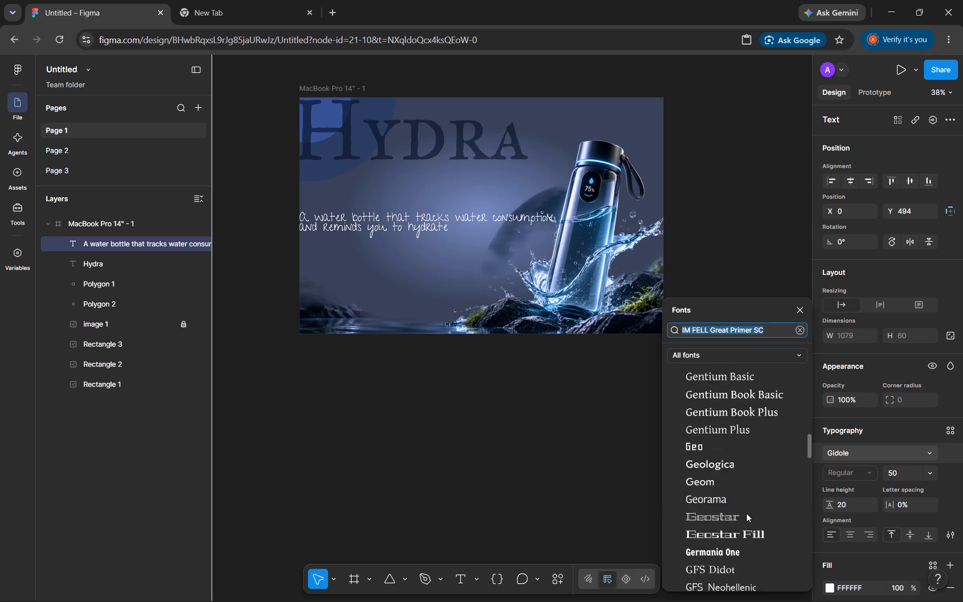
pyautogui.scroll(6, 746, 513)
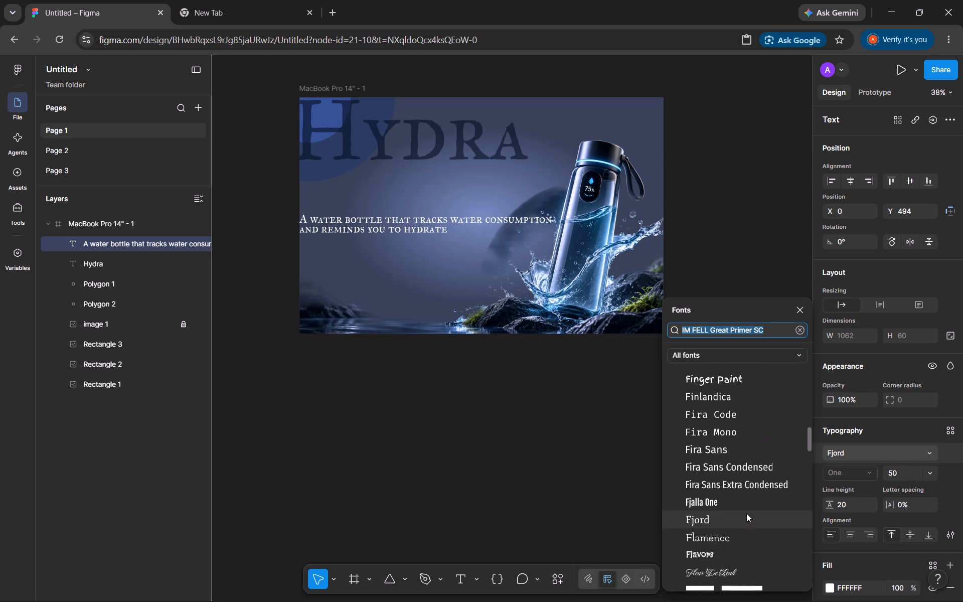
pyautogui.scroll(4, 746, 513)
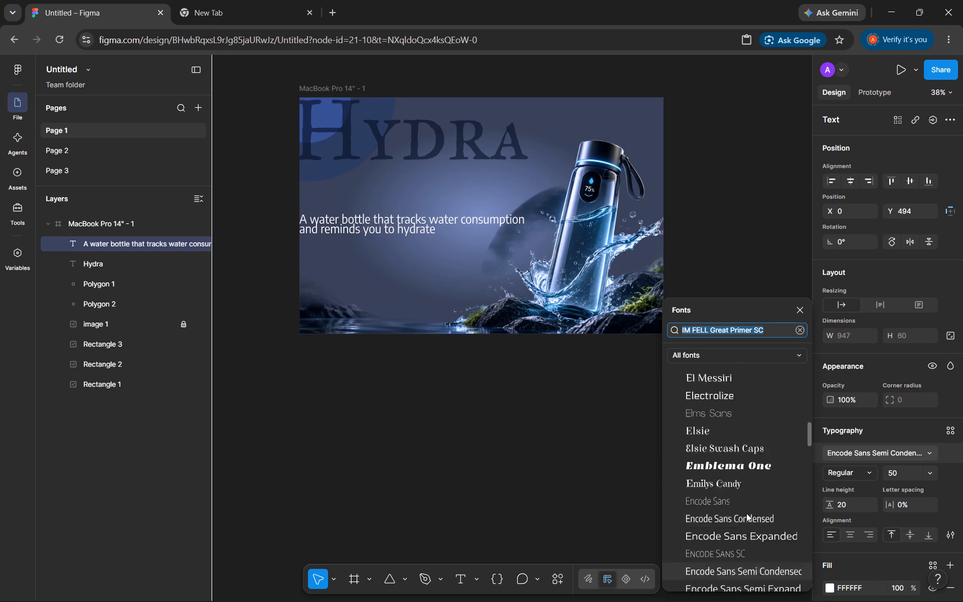
pyautogui.scroll(5, 746, 513)
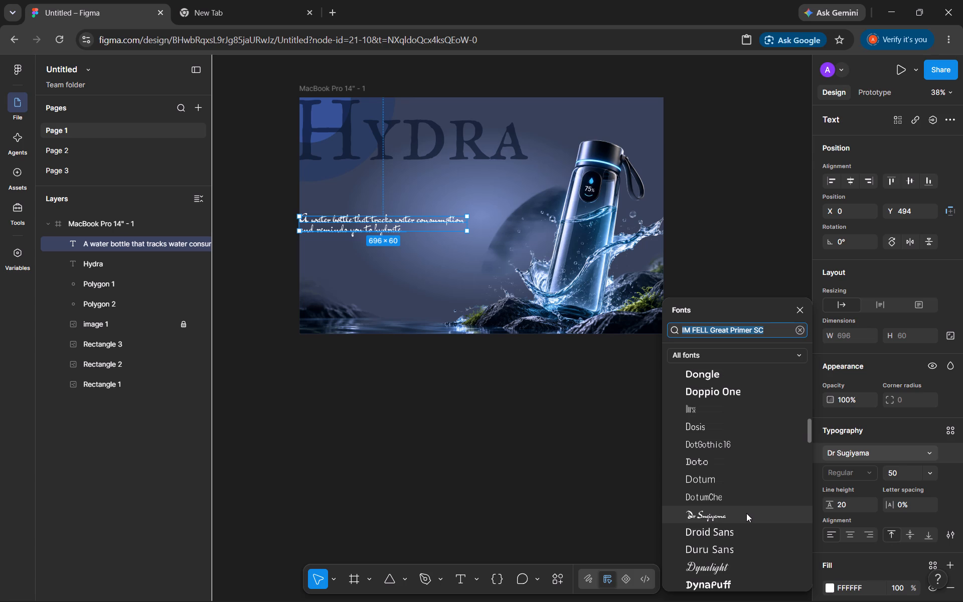
pyautogui.scroll(1, 746, 513)
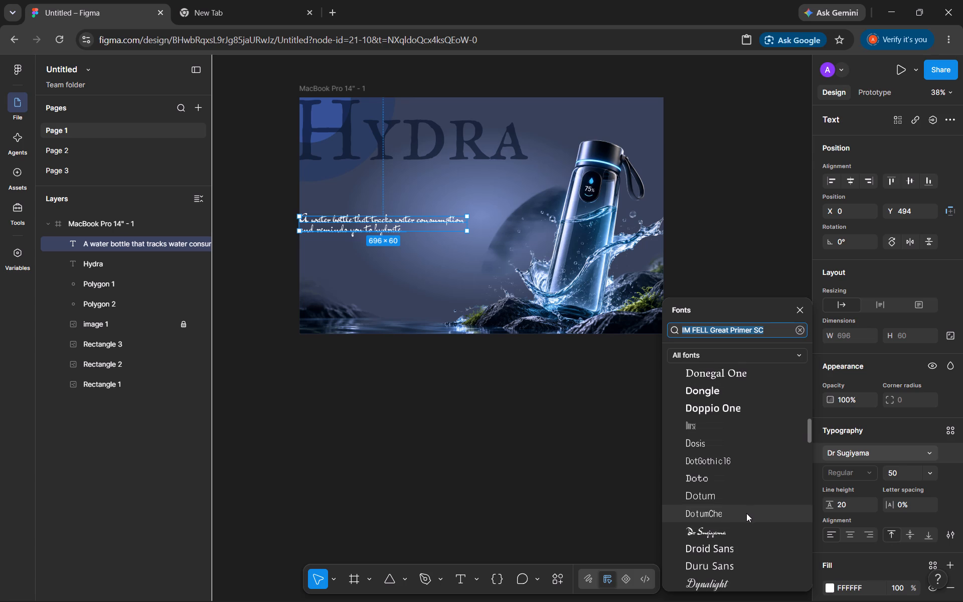
pyautogui.scroll(1, 746, 513)
pyautogui.hscroll(-1, 746, 513)
pyautogui.scroll(3, 746, 513)
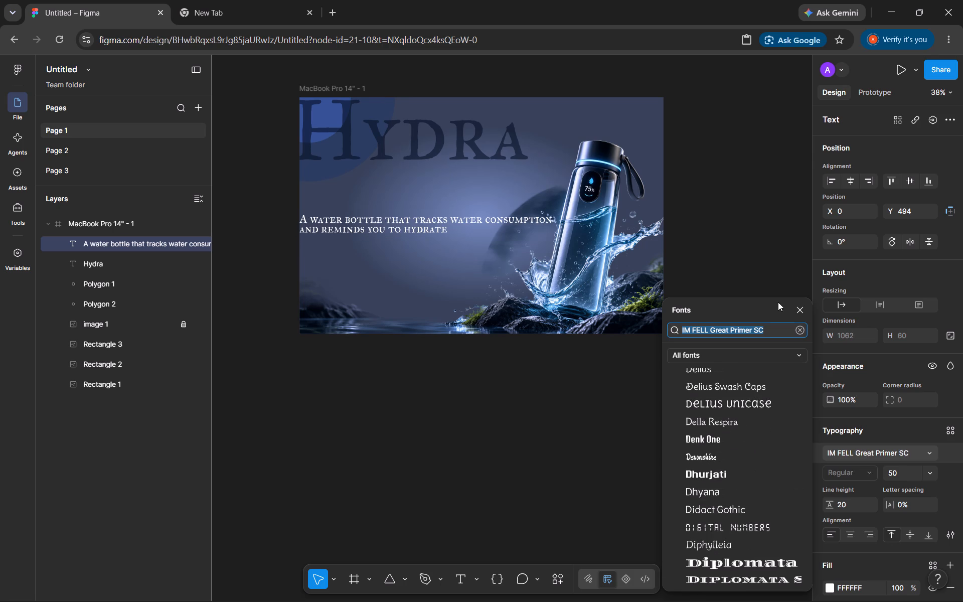
# Search the fonts for "ji" and apply Jim Nightshade to the description text.
pyautogui.click(767, 327)
pyautogui.press('BackSpace')
pyautogui.press('BackSpace')
pyautogui.press('BackSpace')
pyautogui.press('BackSpace')
pyautogui.press('BackSpace')
pyautogui.press('BackSpace')
pyautogui.press('BackSpace')
pyautogui.press('BackSpace')
pyautogui.press('BackSpace')
pyautogui.press('BackSpace')
pyautogui.press('BackSpace')
pyautogui.press('BackSpace')
pyautogui.press('BackSpace')
pyautogui.press('BackSpace')
pyautogui.press('BackSpace')
pyautogui.press('BackSpace')
pyautogui.press('BackSpace')
pyautogui.press('BackSpace')
pyautogui.press('BackSpace')
pyautogui.press('BackSpace')
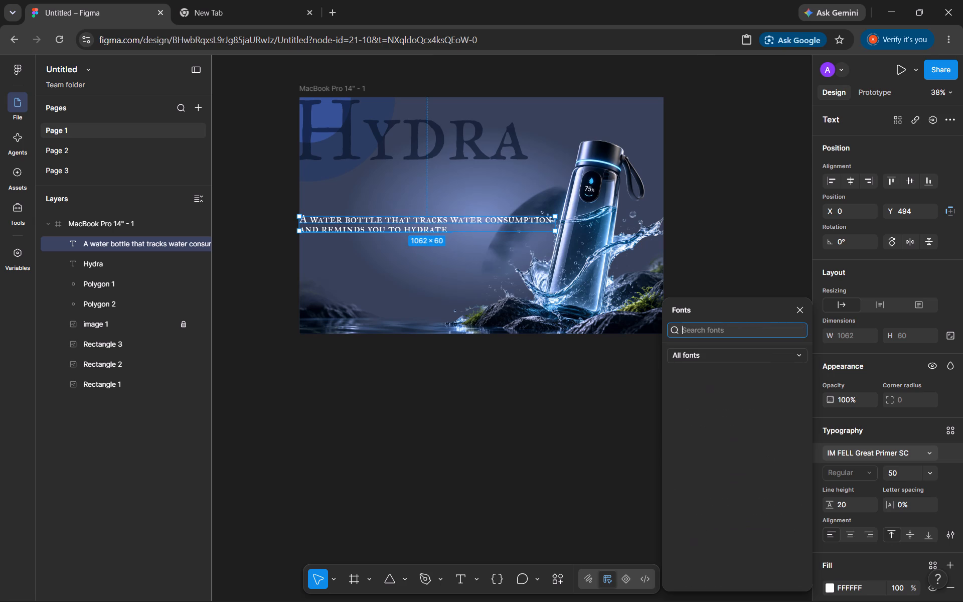
pyautogui.write('ji')
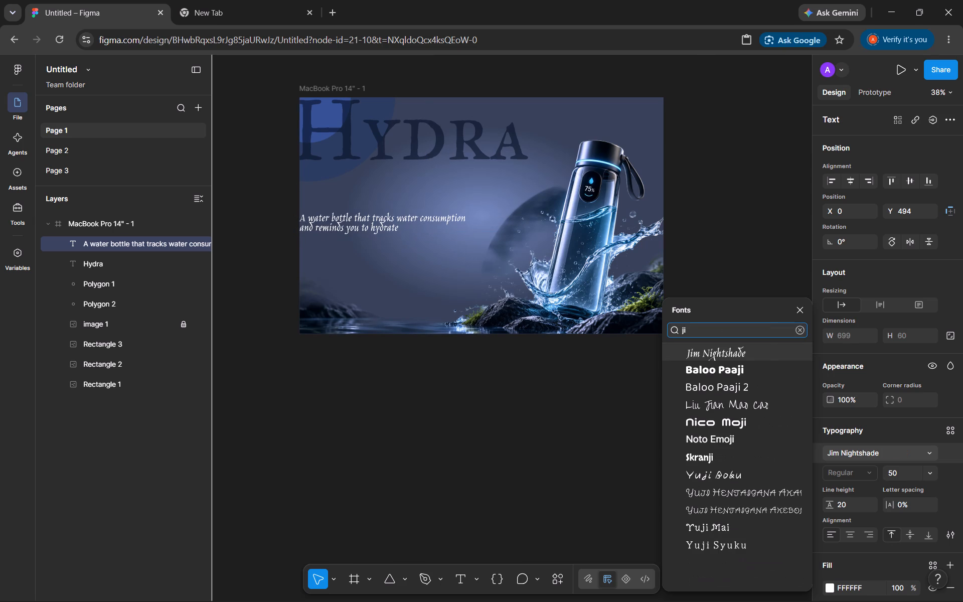
pyautogui.click(747, 353)
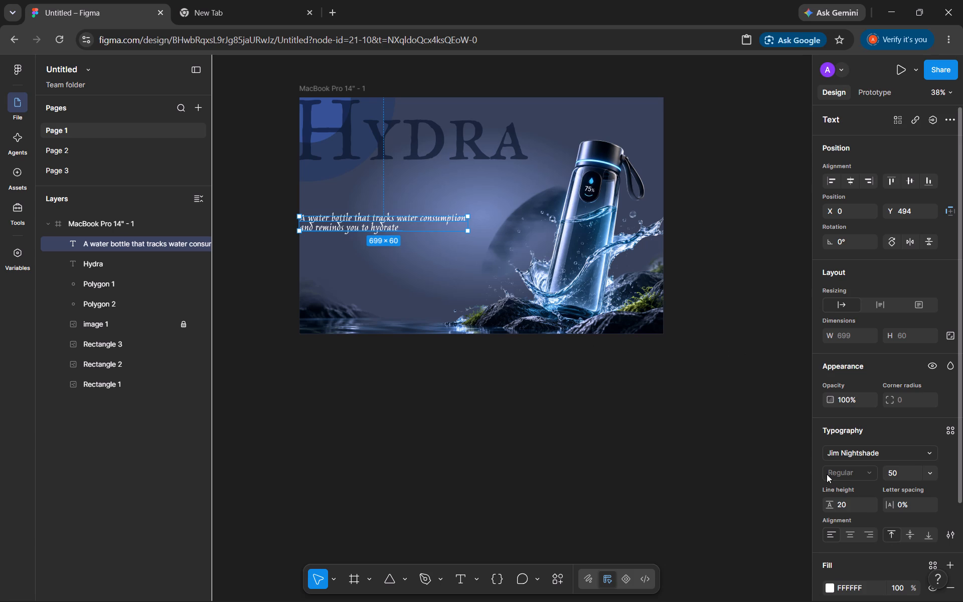
# Change the description text's fill colour to black, 000000.
pyautogui.click(857, 585)
pyautogui.click(828, 587)
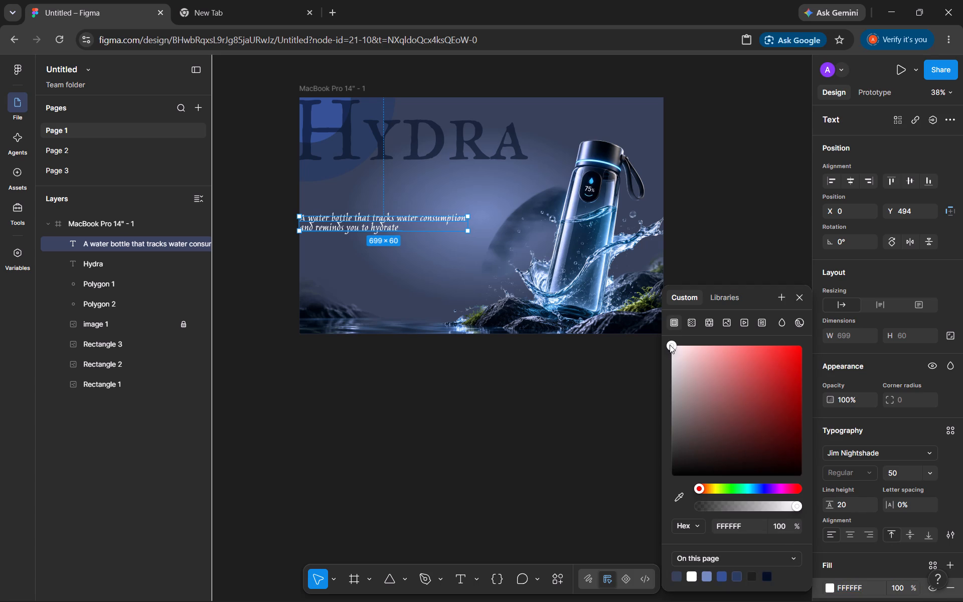
pyautogui.moveTo(670, 345); pyautogui.dragTo(737, 382)
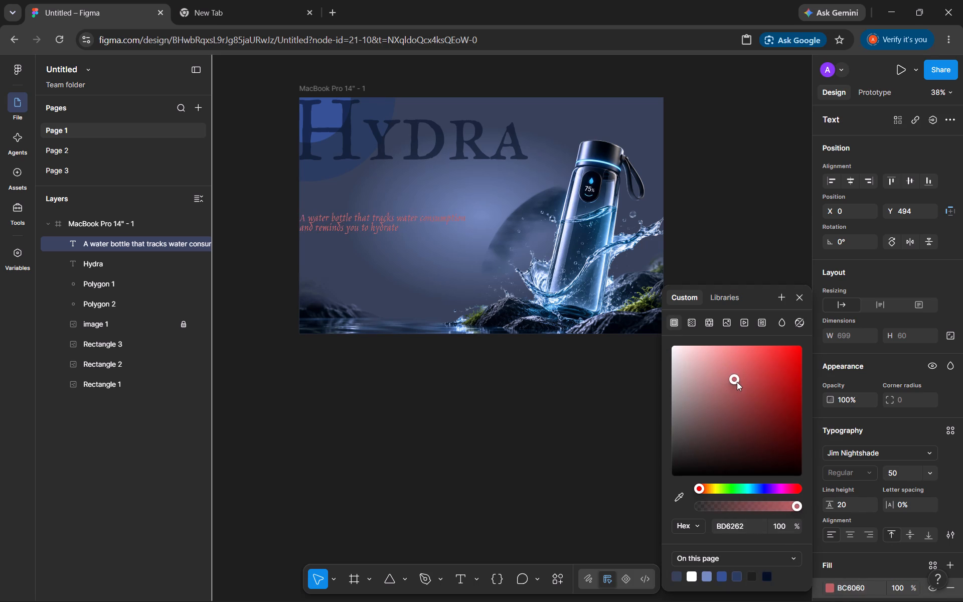
pyautogui.moveTo(737, 382); pyautogui.dragTo(741, 386)
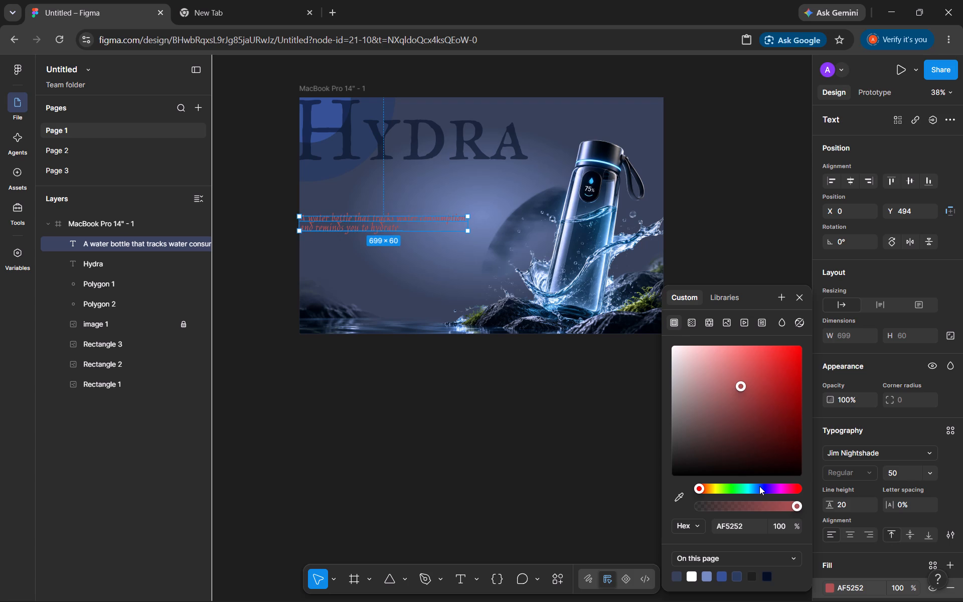
pyautogui.click(759, 486)
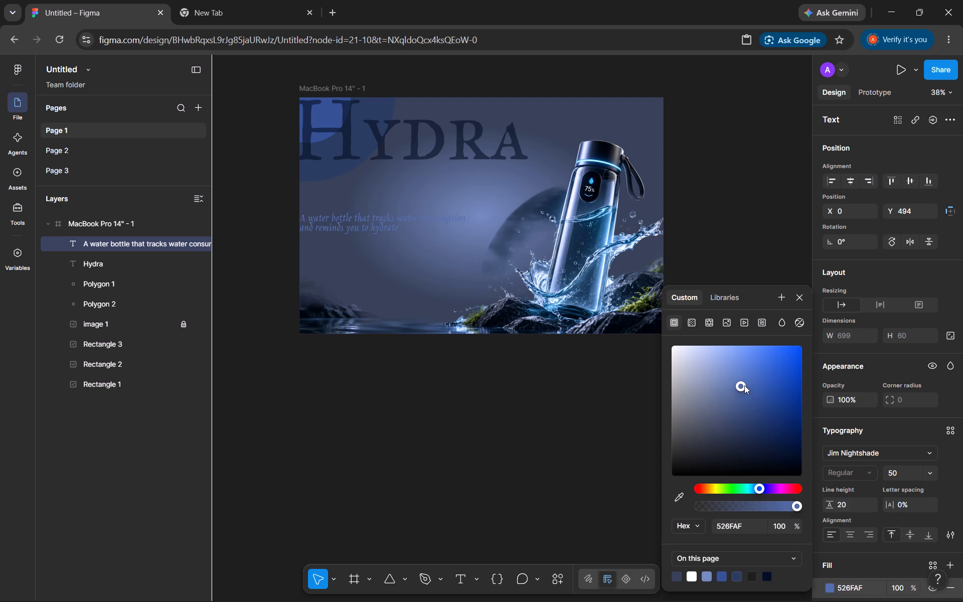
pyautogui.moveTo(740, 382); pyautogui.dragTo(731, 435)
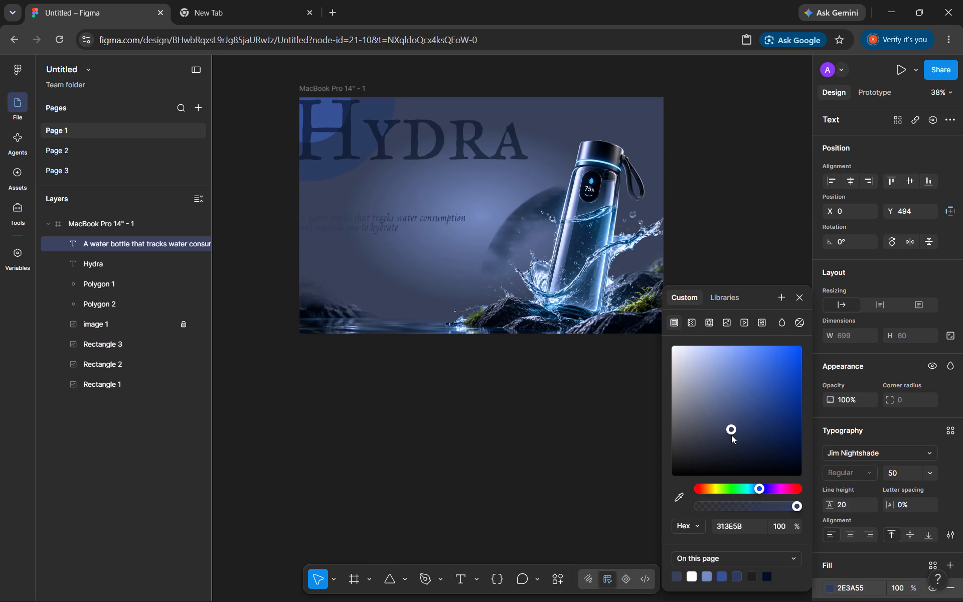
pyautogui.moveTo(731, 435); pyautogui.dragTo(732, 461)
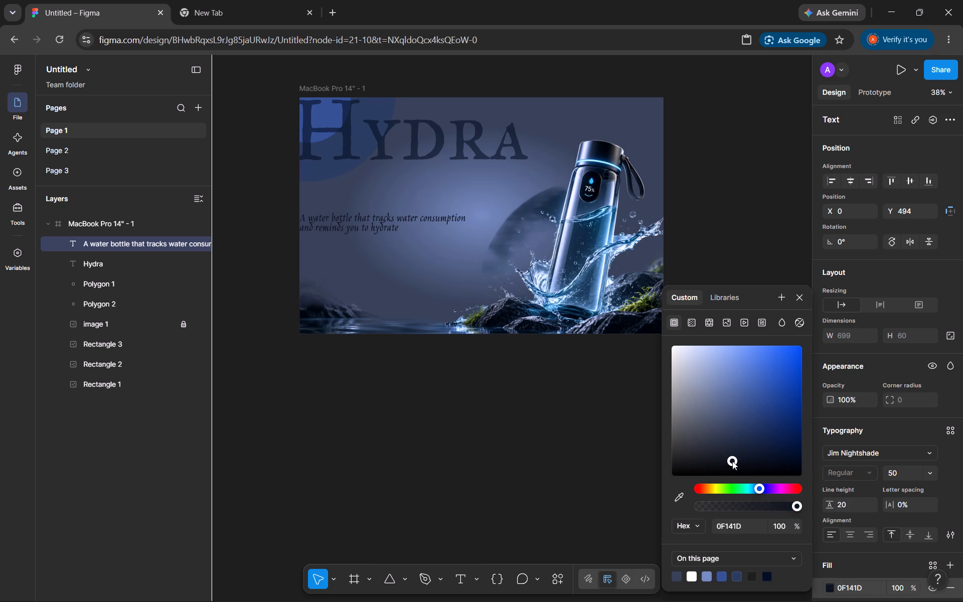
pyautogui.moveTo(732, 461); pyautogui.dragTo(732, 492)
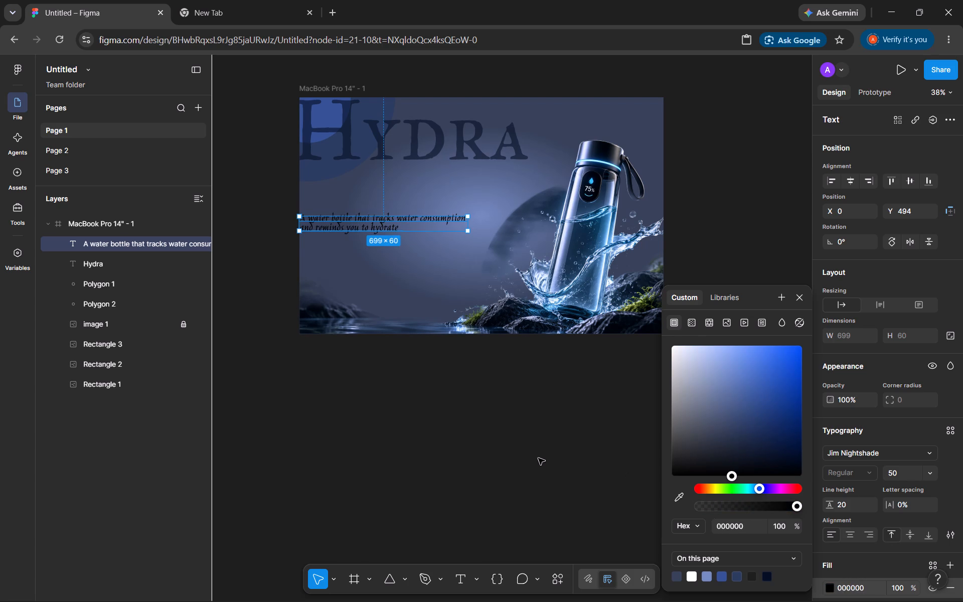
pyautogui.click(538, 458)
# Enlarge the description text's font size, trying 54 and settling on 58.
pyautogui.click(425, 222)
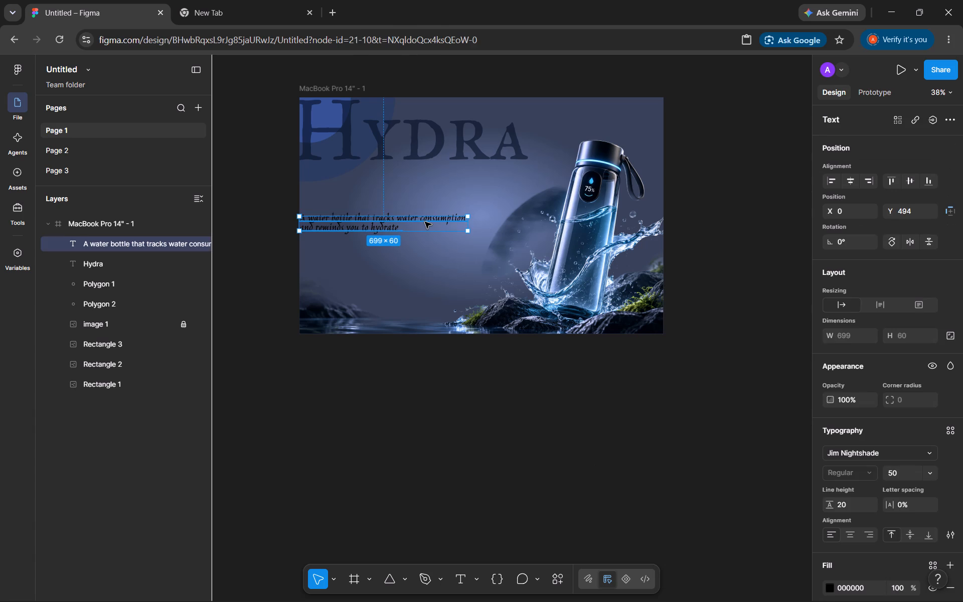
pyautogui.click(897, 475)
pyautogui.press('BackSpace')
pyautogui.write('54')
pyautogui.press('Return')
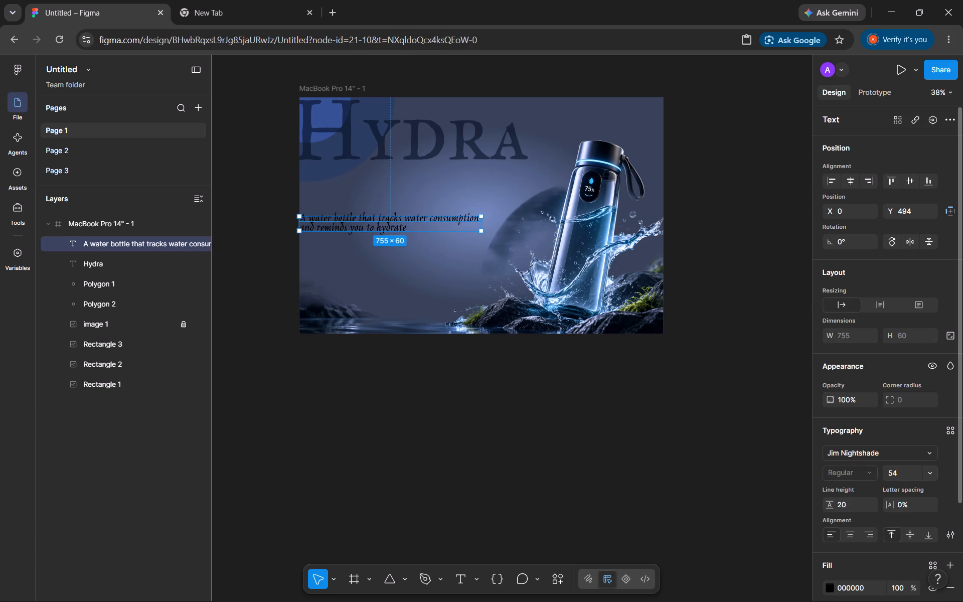
pyautogui.click(904, 469)
pyautogui.press('BackSpace')
pyautogui.press('5')
pyautogui.press('8')
pyautogui.press('Return')
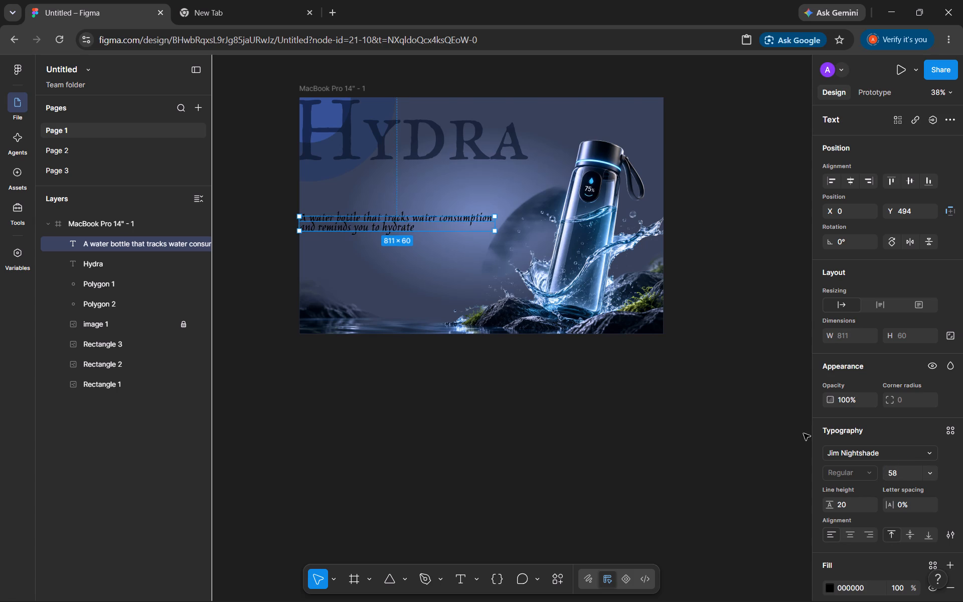
# Increase the description text's line height, trying 25 and settling on 30.
pyautogui.click(848, 505)
pyautogui.press('BackSpace')
pyautogui.write('25')
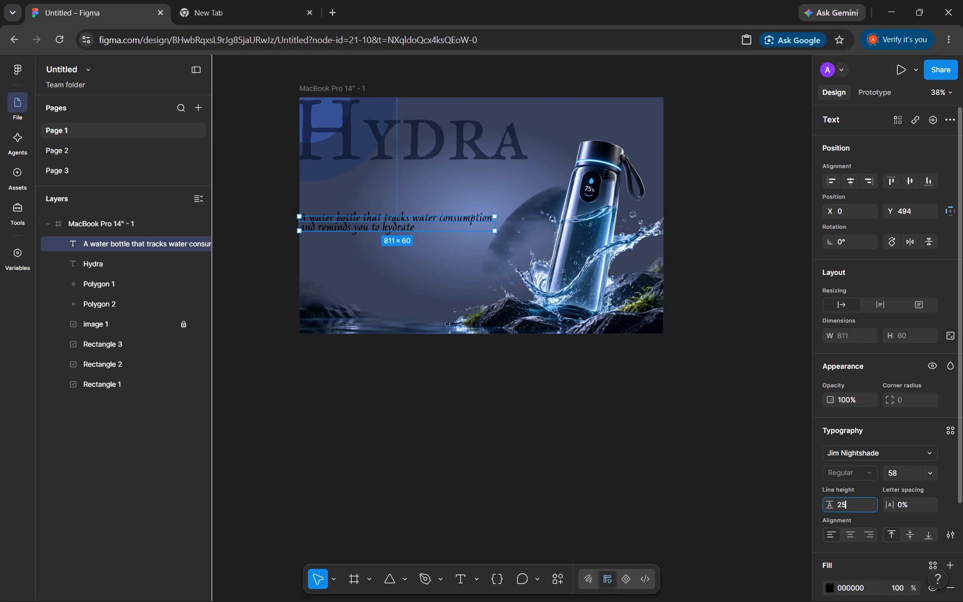
pyautogui.press('Return')
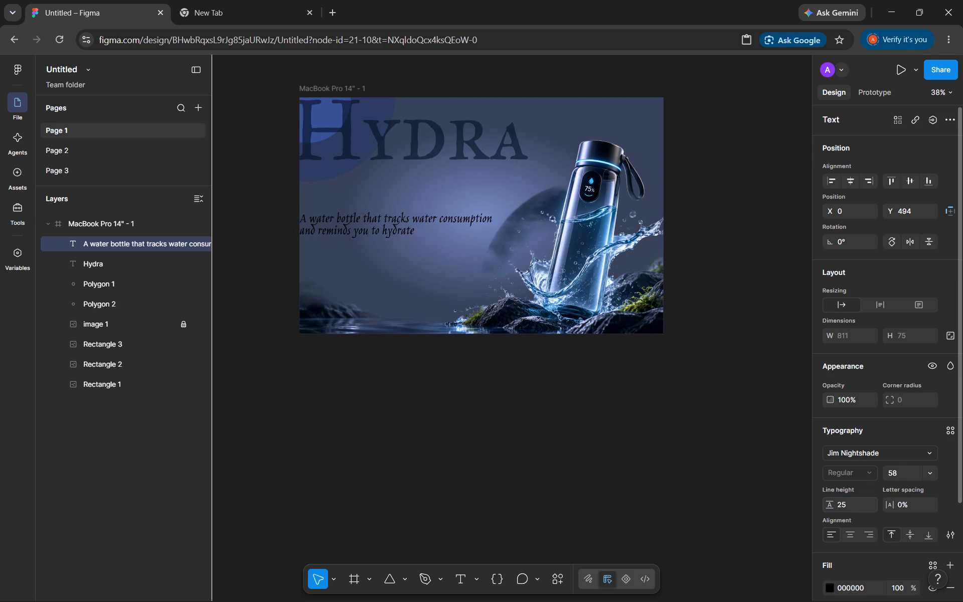
pyautogui.click(844, 499)
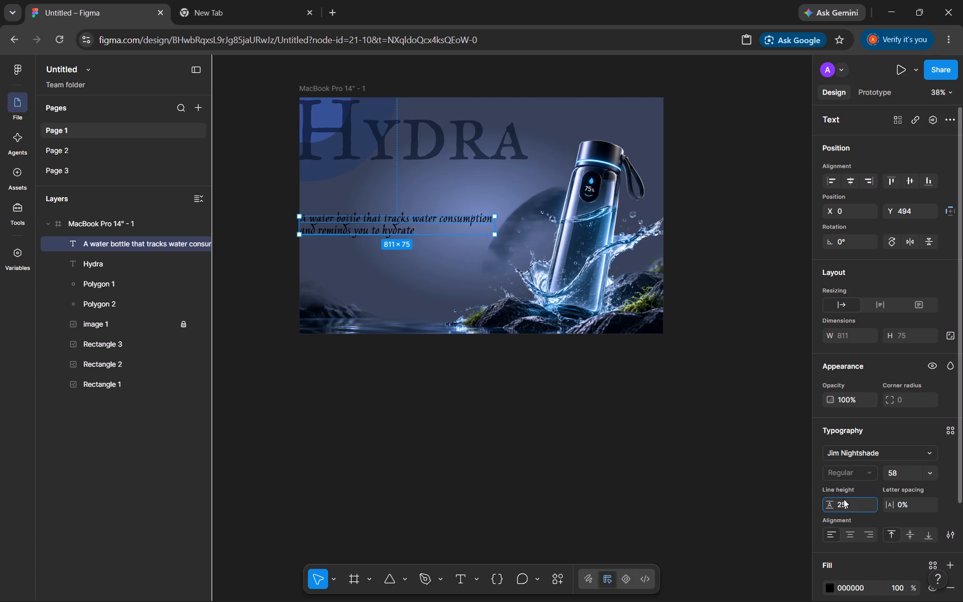
pyautogui.press('BackSpace')
pyautogui.write('30')
pyautogui.press('Return')
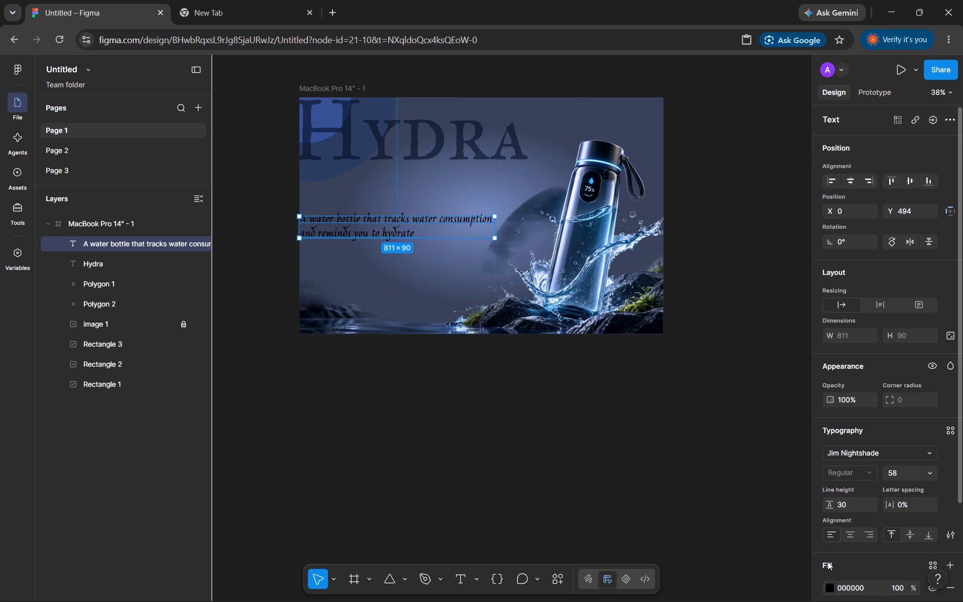
# Examine the cover's overall layout and the restyled description closely, and leave the text deselected.
pyautogui.rightClick(643, 466)
pyautogui.scroll(-1, 643, 466)
pyautogui.click(756, 299)
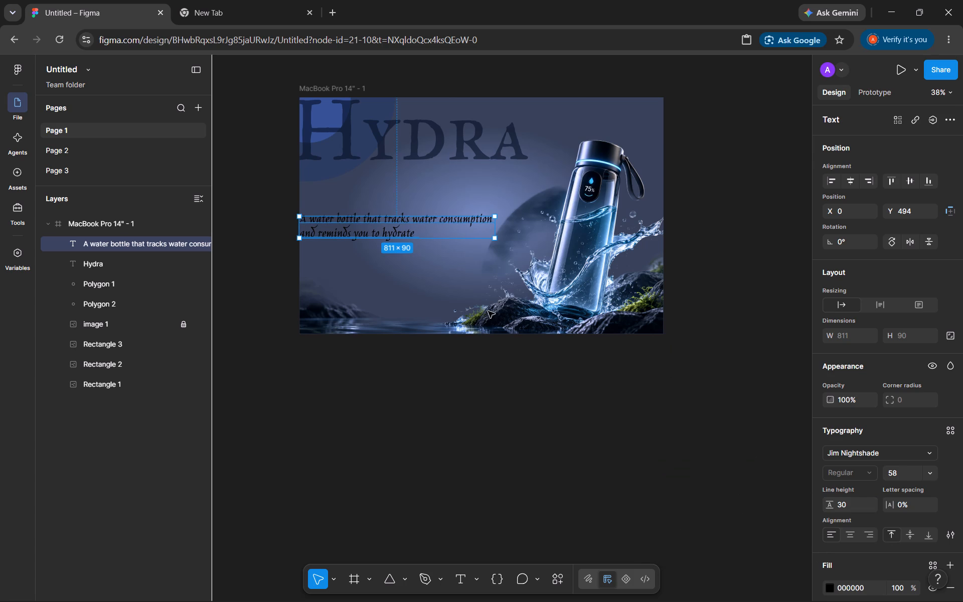
pyautogui.scroll(1, 488, 311)
pyautogui.hscroll(-1, 488, 311)
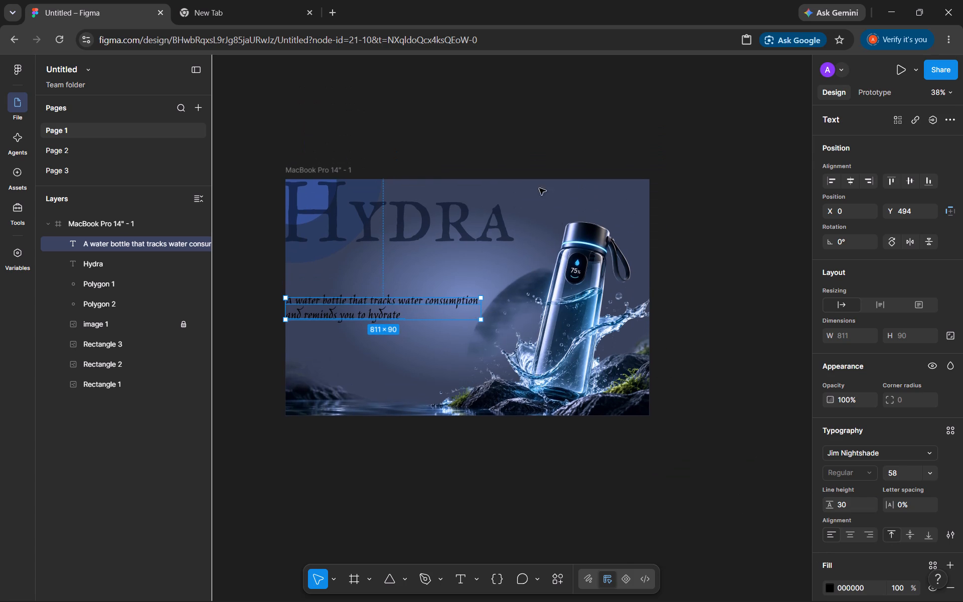
pyautogui.hscroll(1, 527, 97)
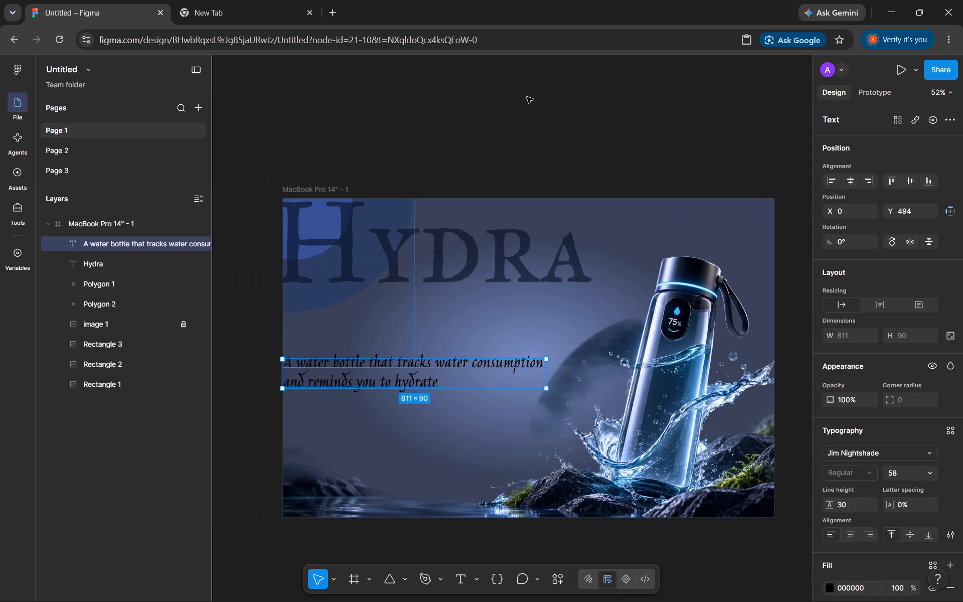
pyautogui.hscroll(1, 527, 97)
pyautogui.scroll(-2, 521, 72)
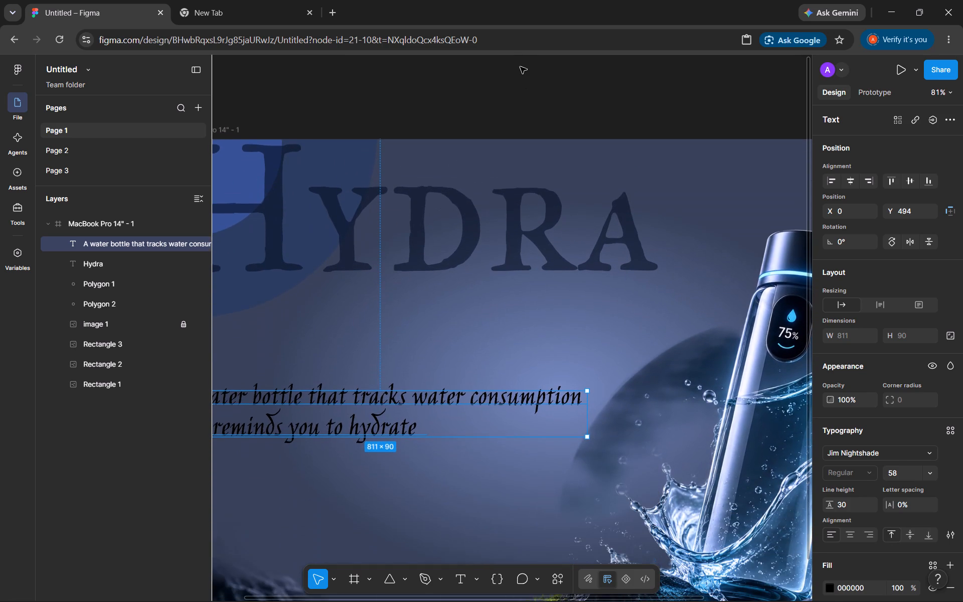
pyautogui.scroll(-2, 520, 67)
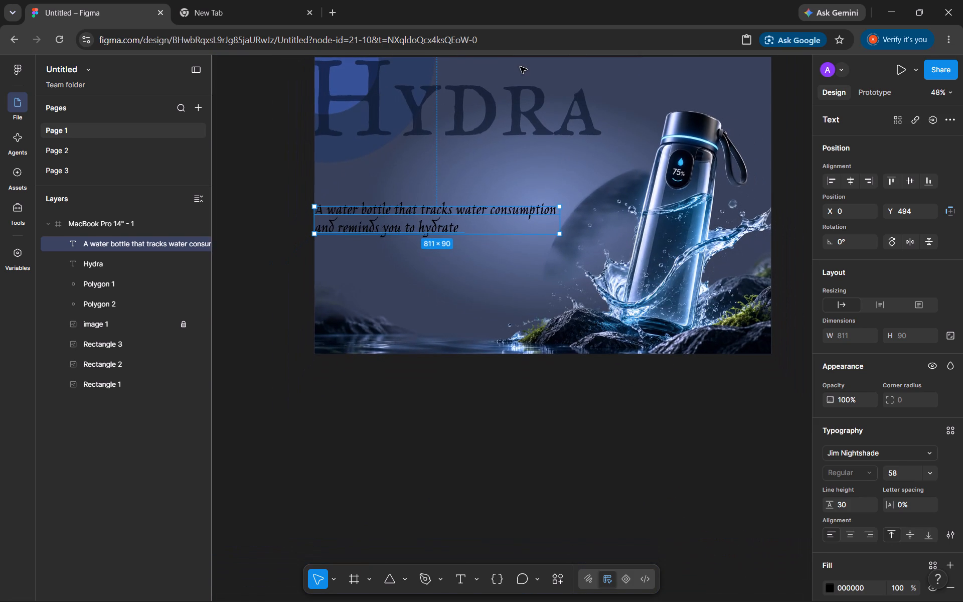
pyautogui.click(397, 443)
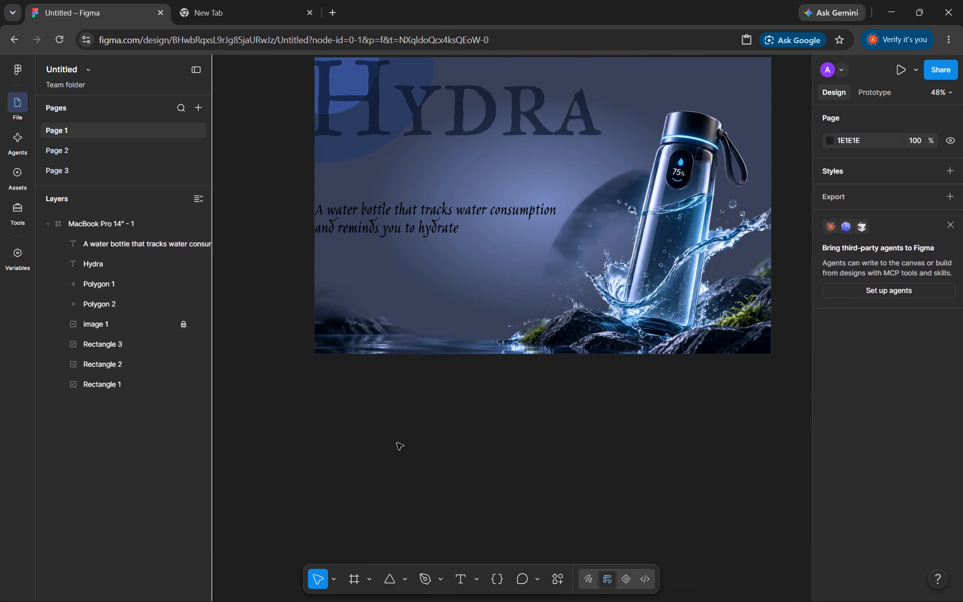
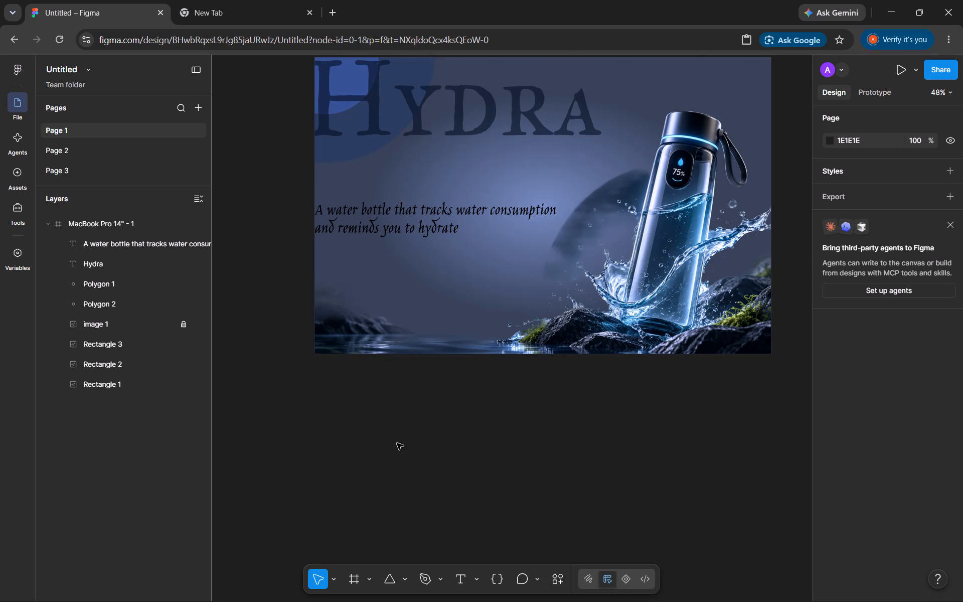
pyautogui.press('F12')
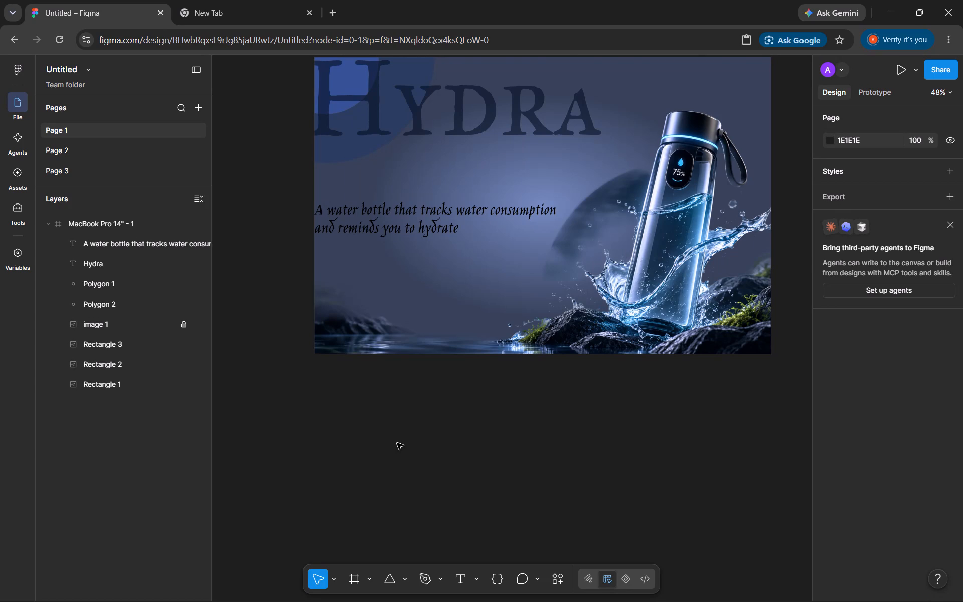
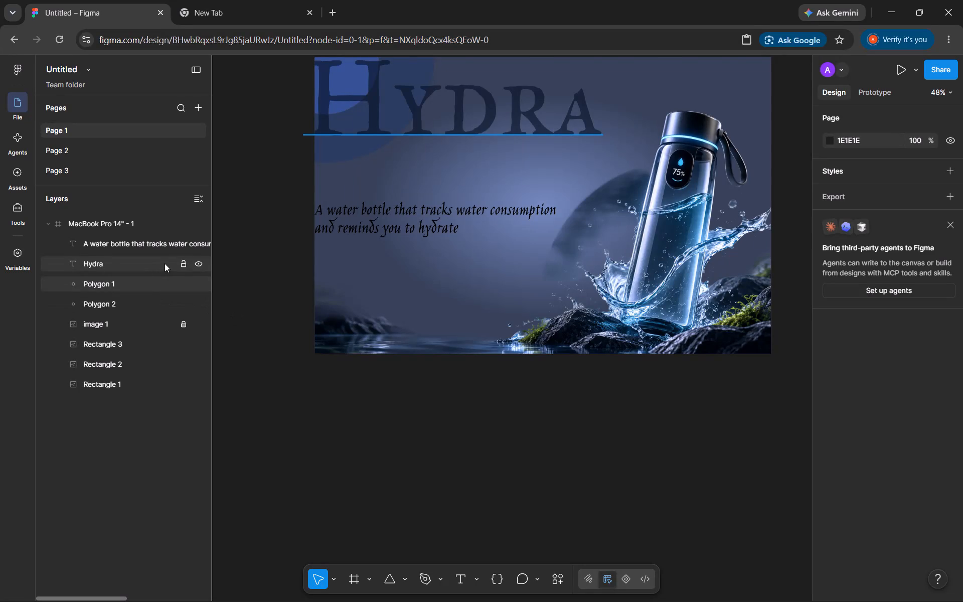
# Lock the Hydra text, Polygon 1 and Polygon 2 layers.
pyautogui.click(186, 263)
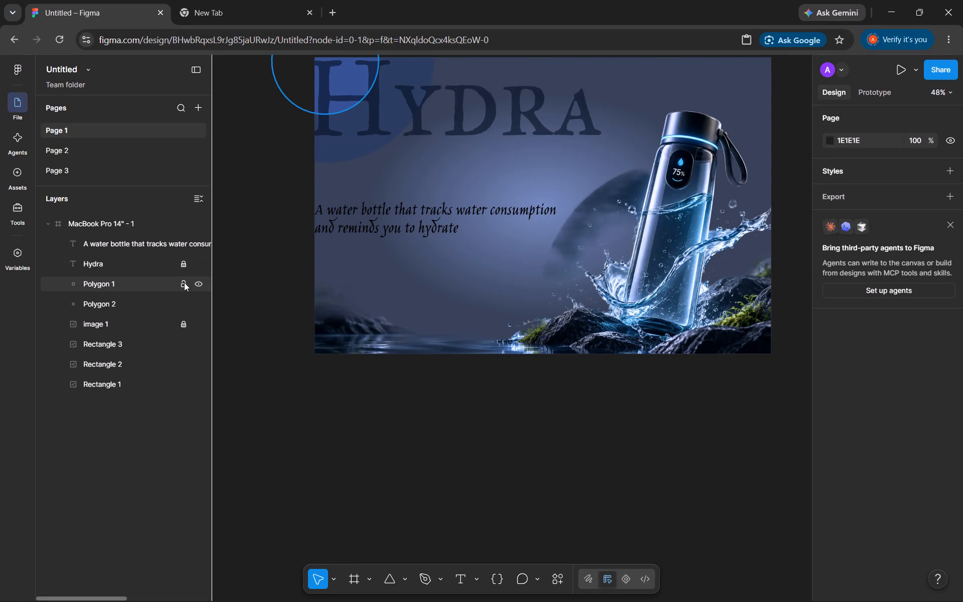
pyautogui.click(184, 282)
pyautogui.click(184, 303)
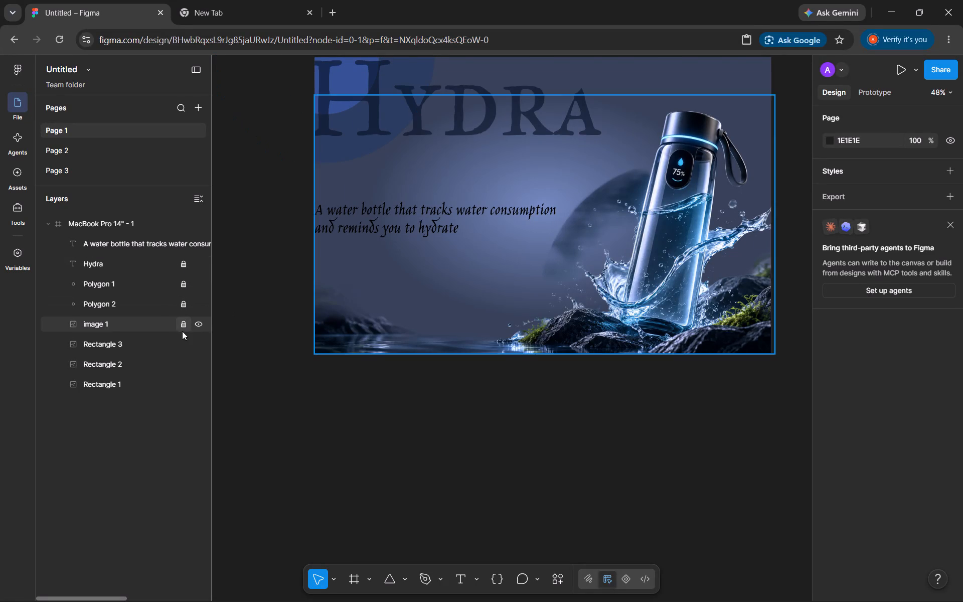
pyautogui.click(182, 339)
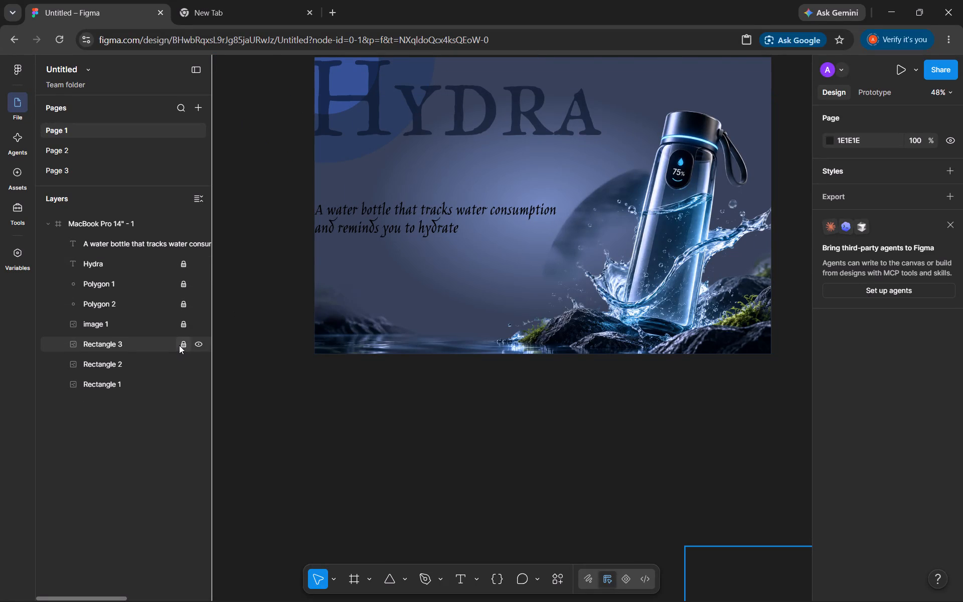
pyautogui.moveTo(179, 345); pyautogui.dragTo(313, 455)
# Delete the leftover image layers Rectangle 3, Rectangle 2 and Rectangle 1 lying outside the visible cover frame.
pyautogui.scroll(-2, 313, 455)
pyautogui.hscroll(-2, 313, 455)
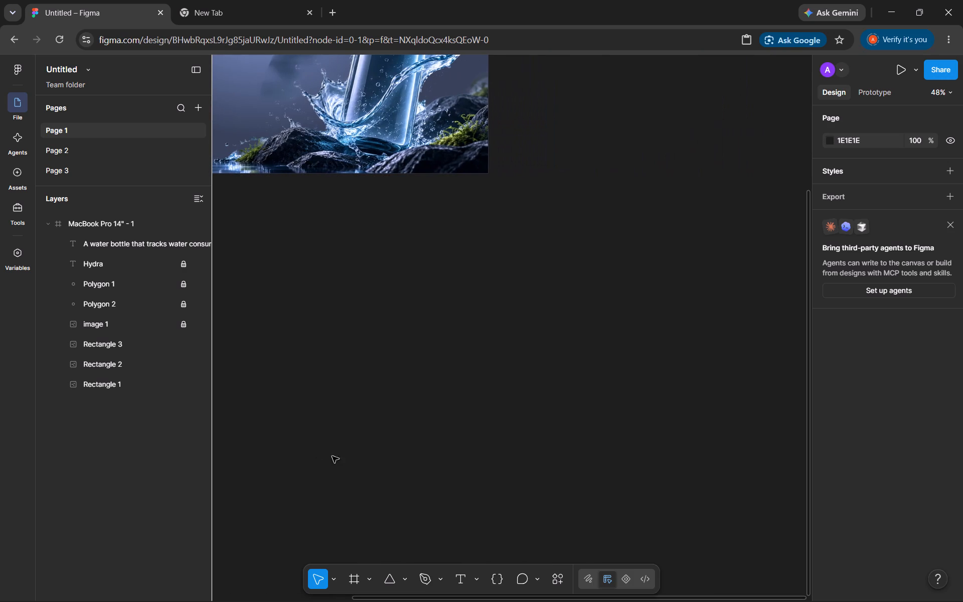
pyautogui.moveTo(479, 464); pyautogui.dragTo(263, 375)
pyautogui.click(144, 345)
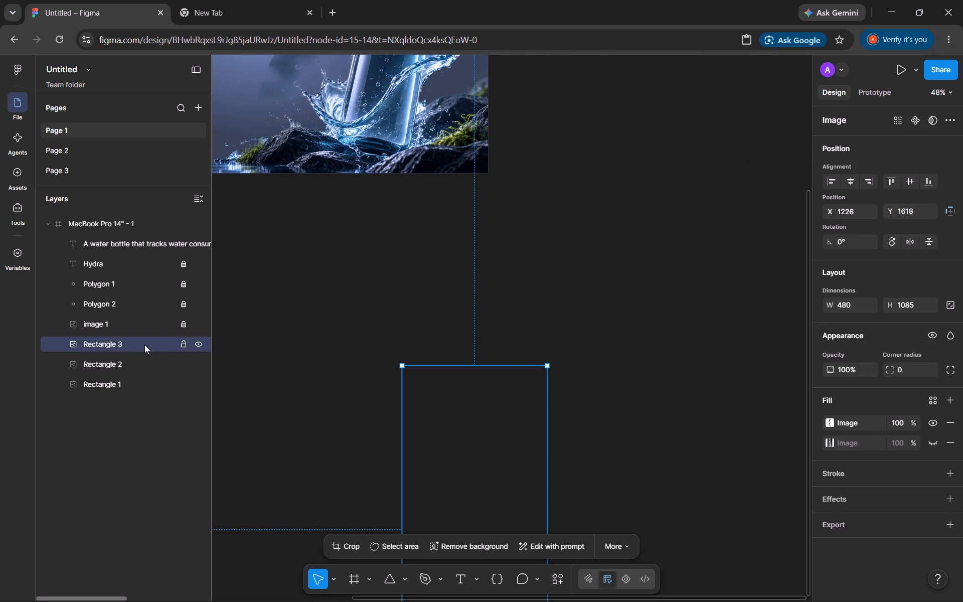
pyautogui.press('BackSpace')
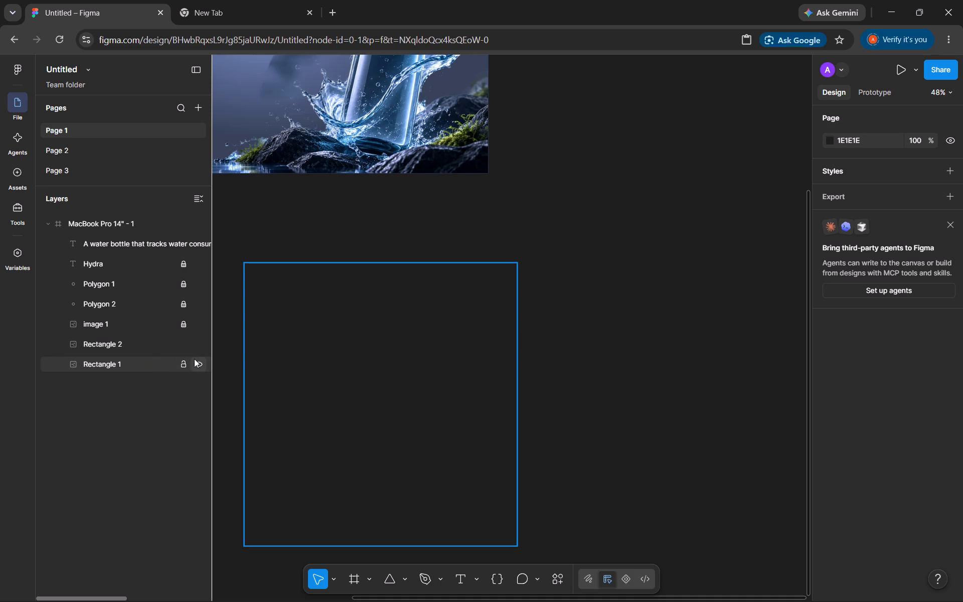
pyautogui.press('BackSpace')
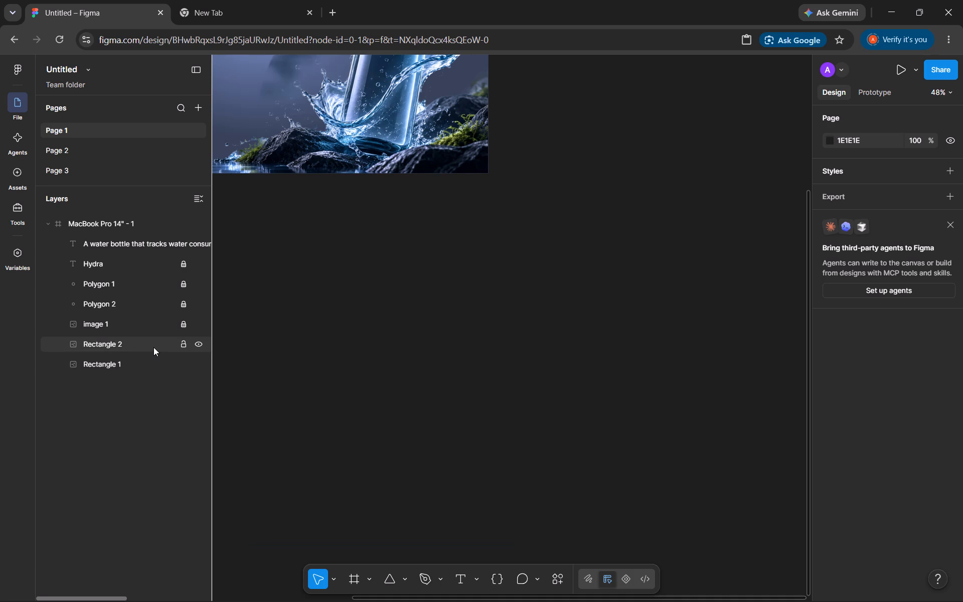
pyautogui.doubleClick(153, 347)
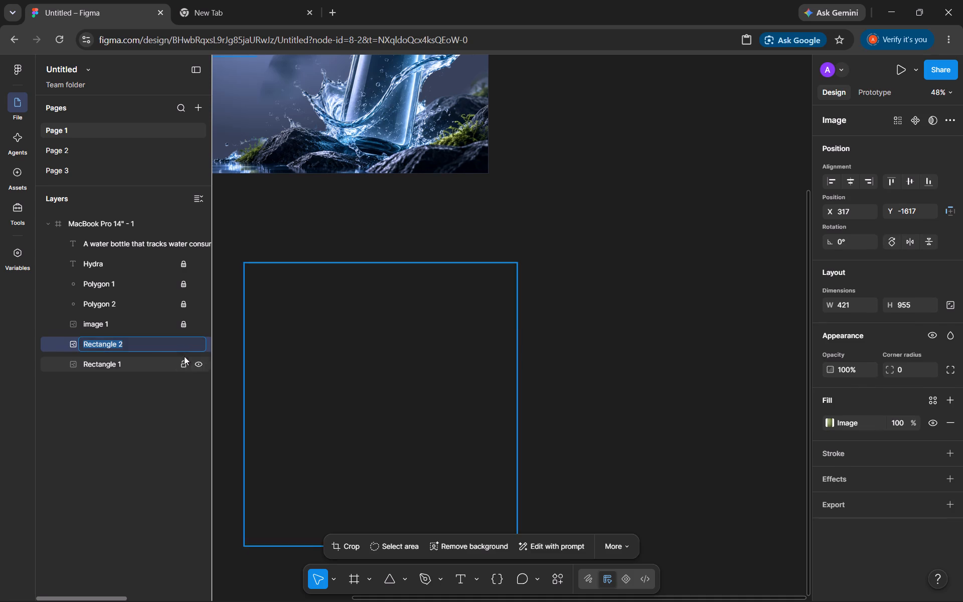
pyautogui.press('BackSpace')
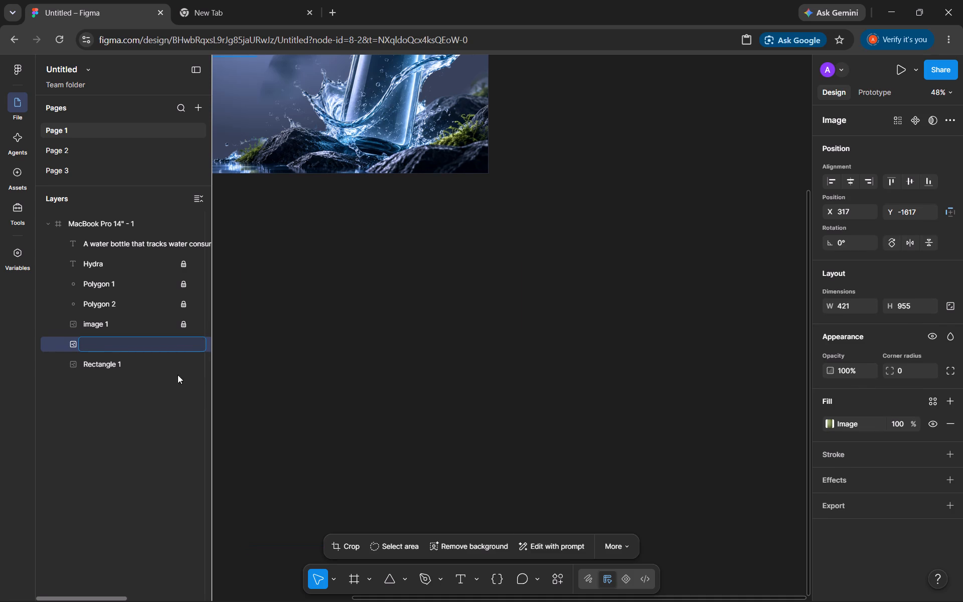
pyautogui.click(168, 363)
pyautogui.press('BackSpace')
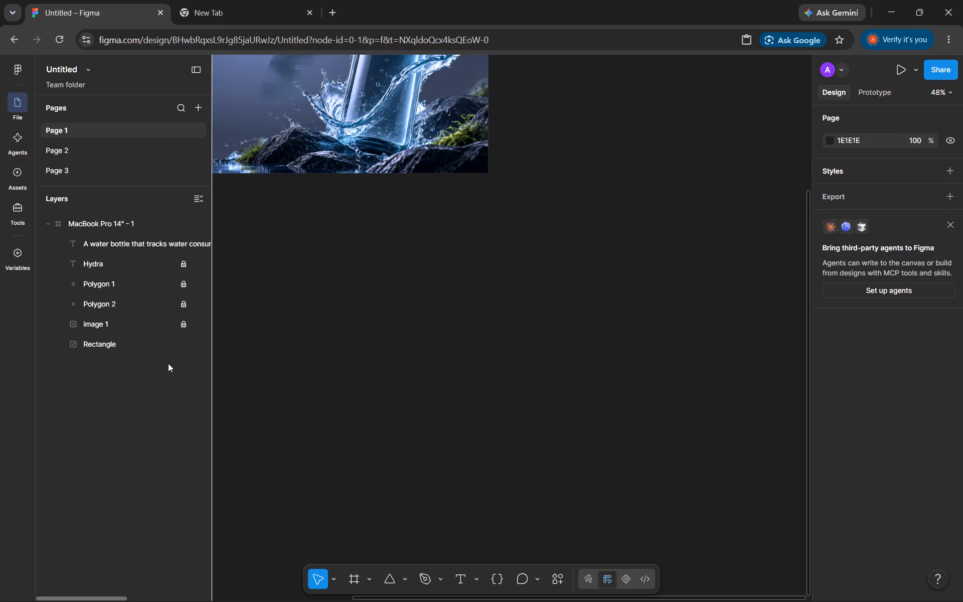
pyautogui.click(134, 336)
pyautogui.press('BackSpace')
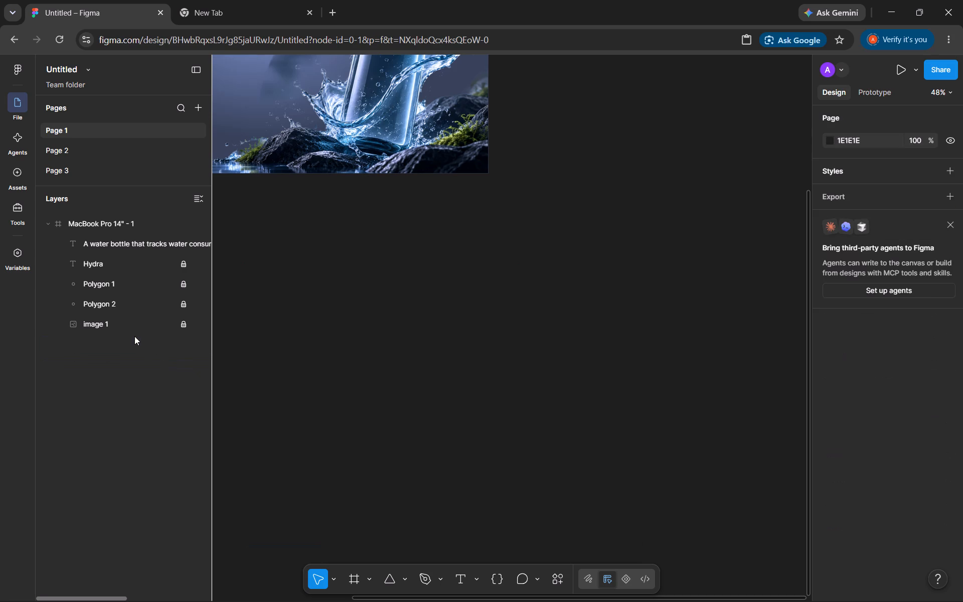
# Collapse the MacBook Pro 14" - 1 frame in the layer list.
pyautogui.scroll(1, 384, 303)
pyautogui.hscroll(1, 384, 303)
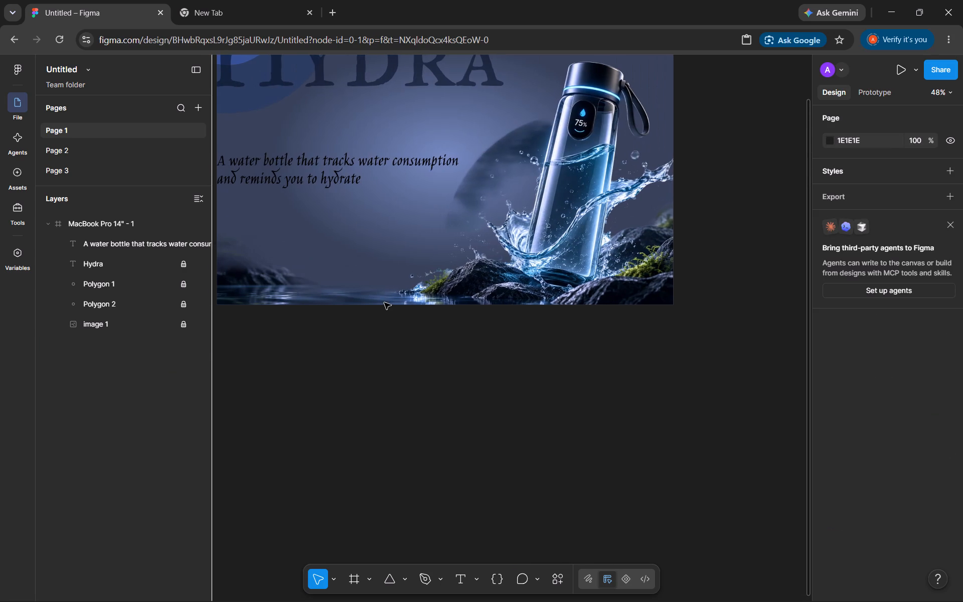
pyautogui.hscroll(1, 384, 303)
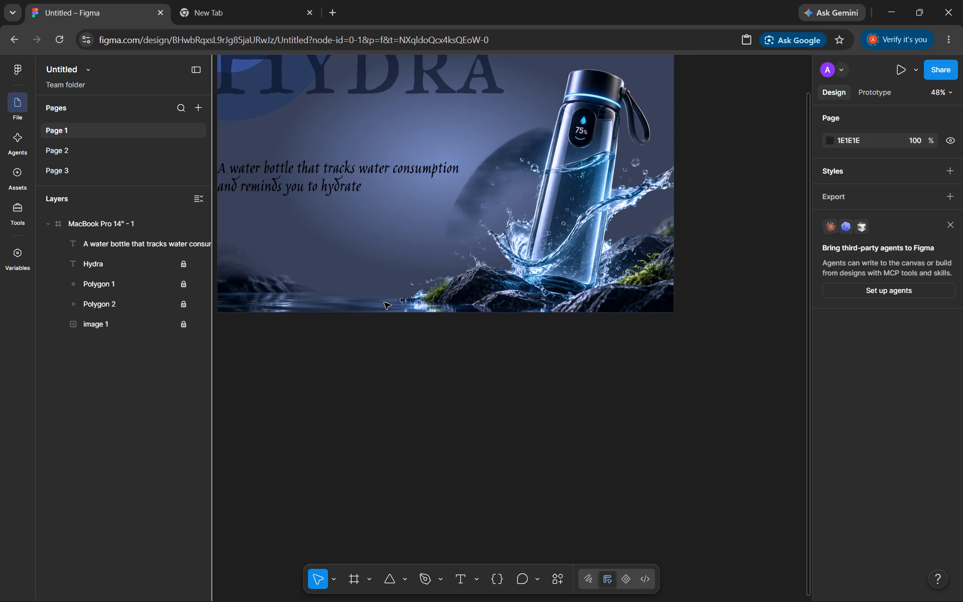
pyautogui.scroll(-1, 384, 303)
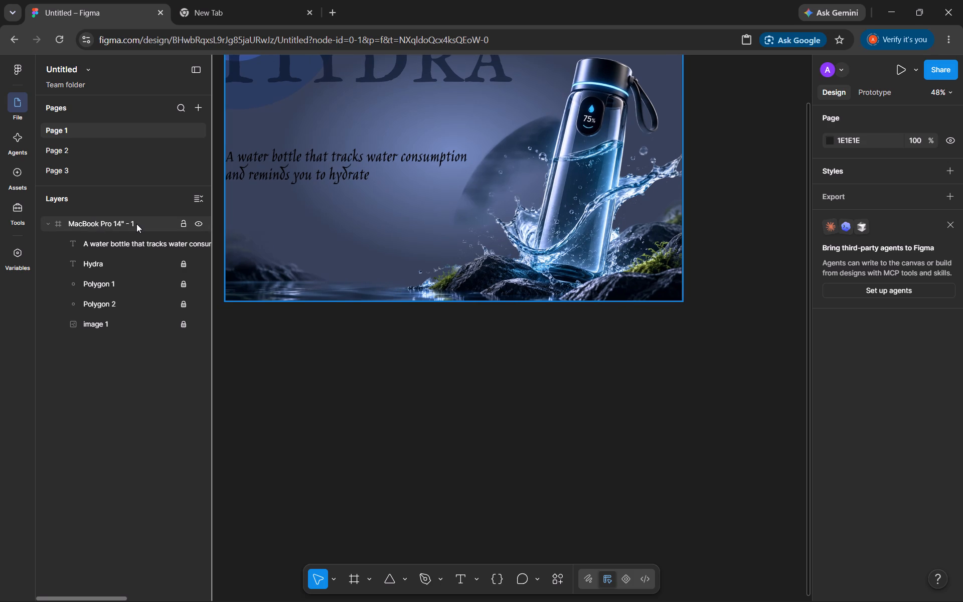
pyautogui.click(47, 225)
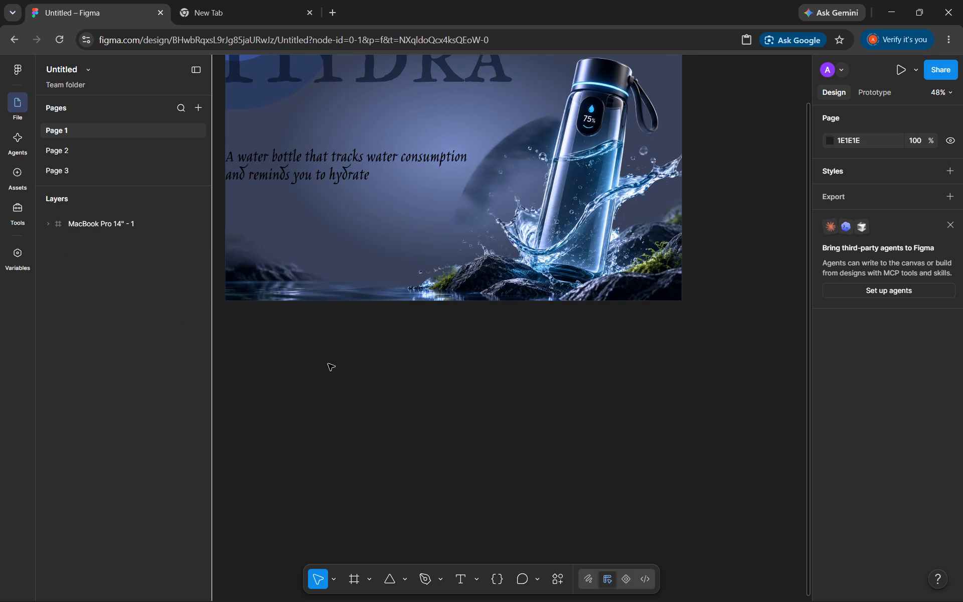
# Look through the contents of Page 2 and Page 3, comparing them with the cover, and return to Page 1.
pyautogui.click(182, 155)
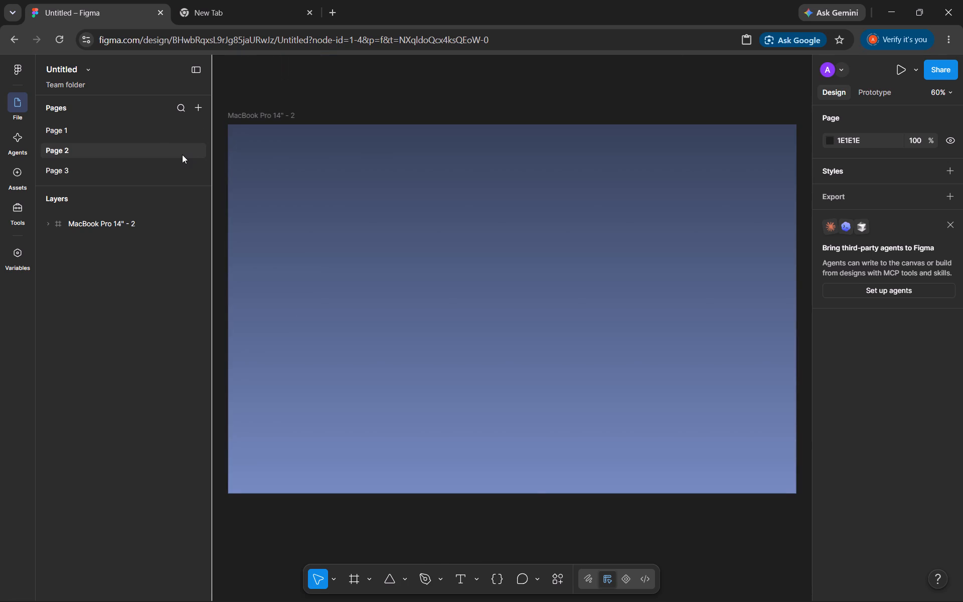
pyautogui.click(274, 203)
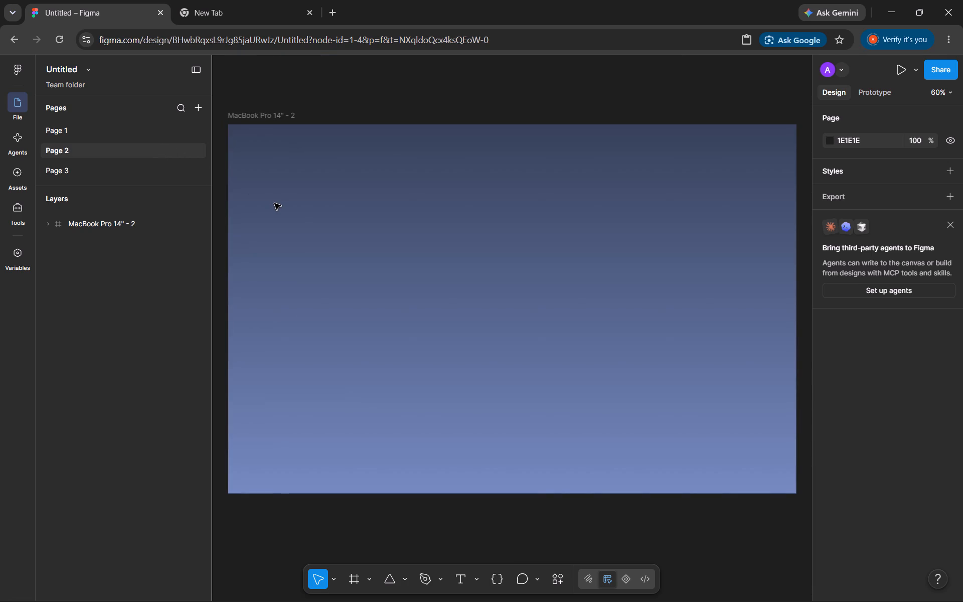
pyautogui.click(274, 203)
pyautogui.click(360, 242)
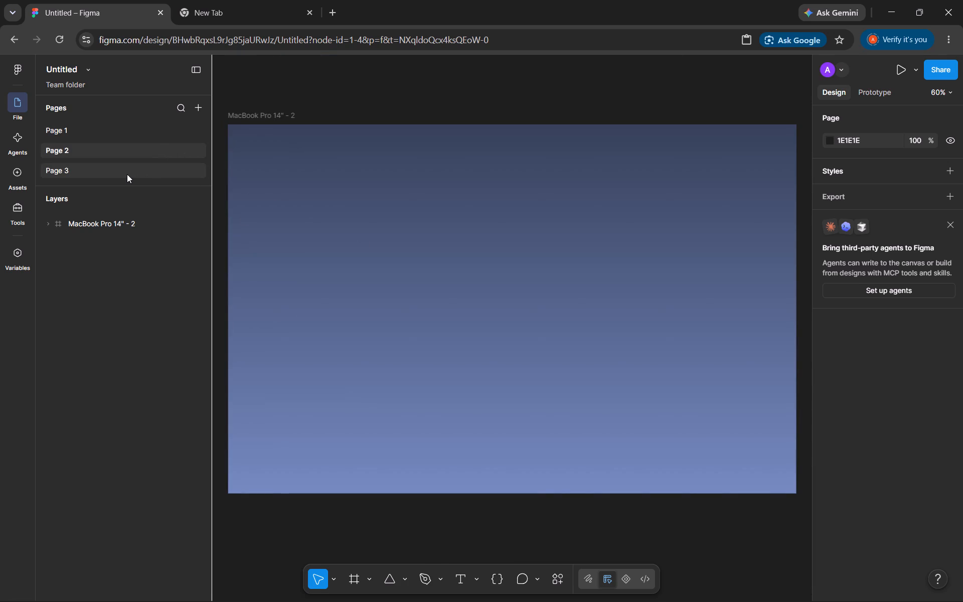
pyautogui.click(127, 174)
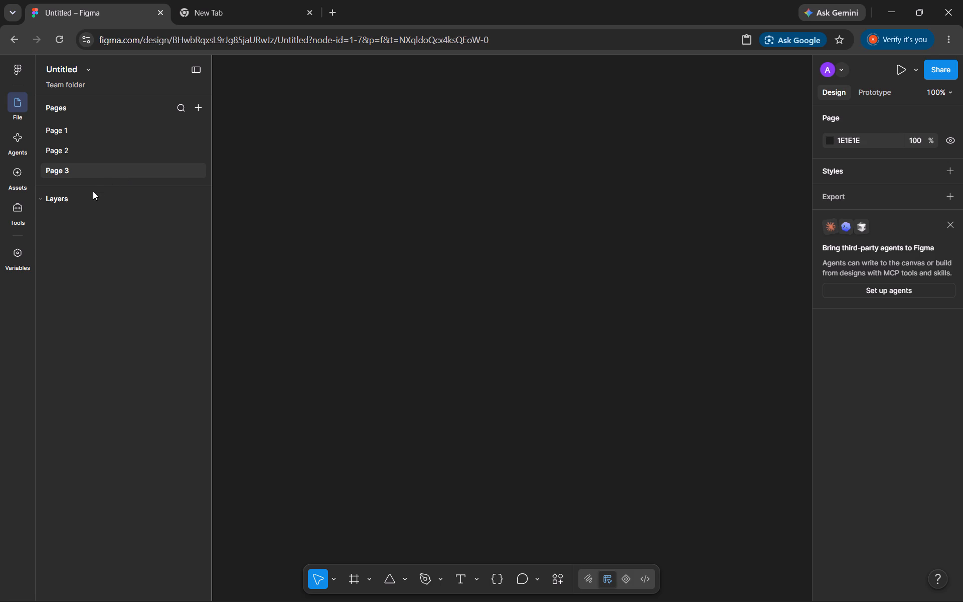
pyautogui.click(82, 199)
pyautogui.click(55, 197)
pyautogui.click(67, 128)
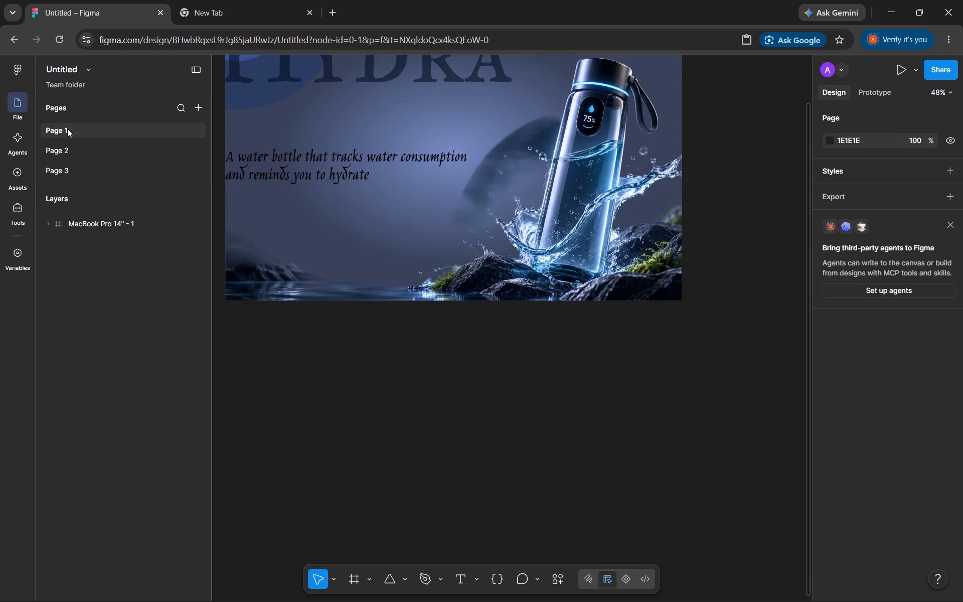
pyautogui.scroll(1, 253, 247)
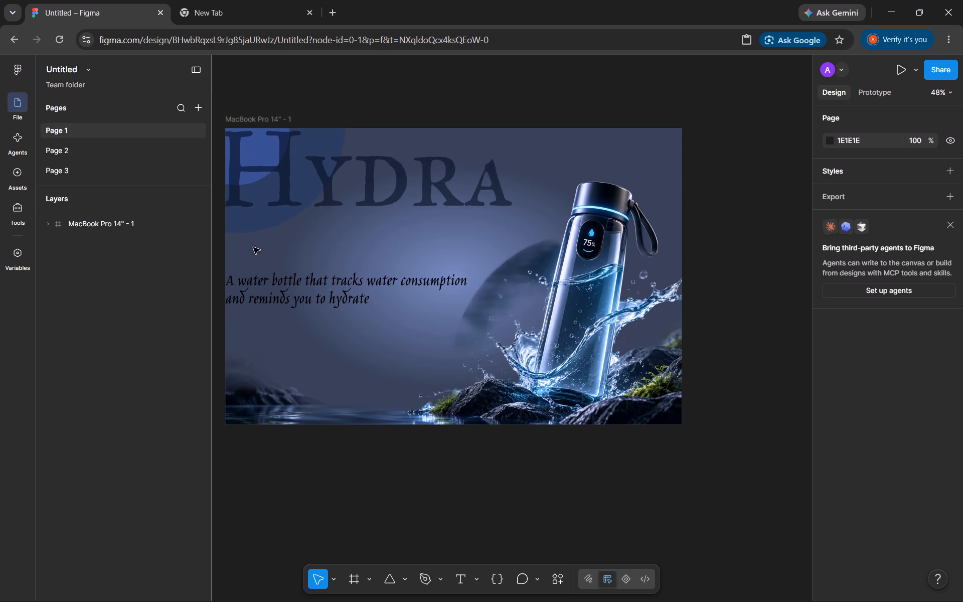
pyautogui.click(106, 155)
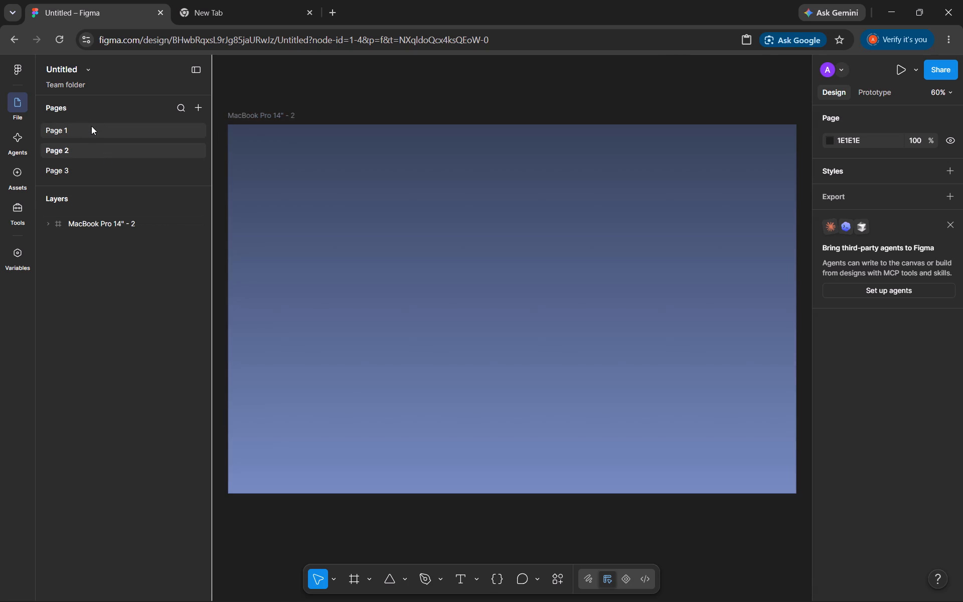
pyautogui.click(92, 132)
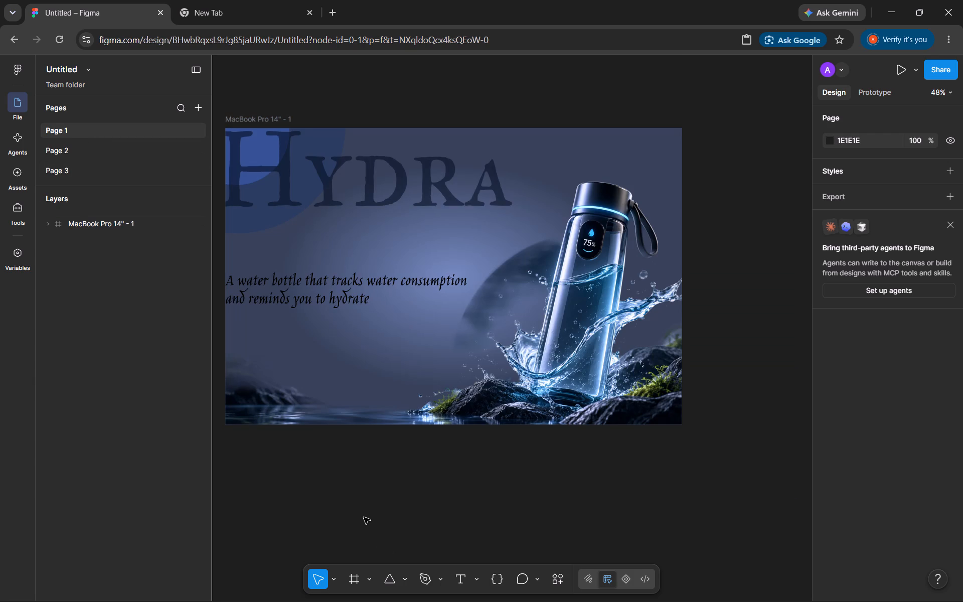
# Add a second MacBook Pro 14" frame (1512 × 982) to Page 1.
pyautogui.scroll(-1, 364, 517)
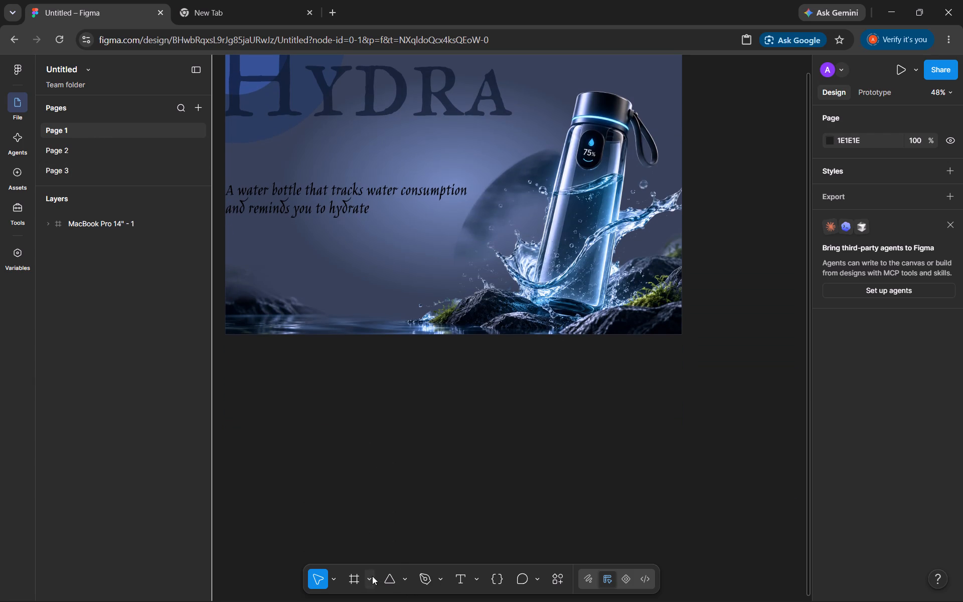
pyautogui.click(366, 577)
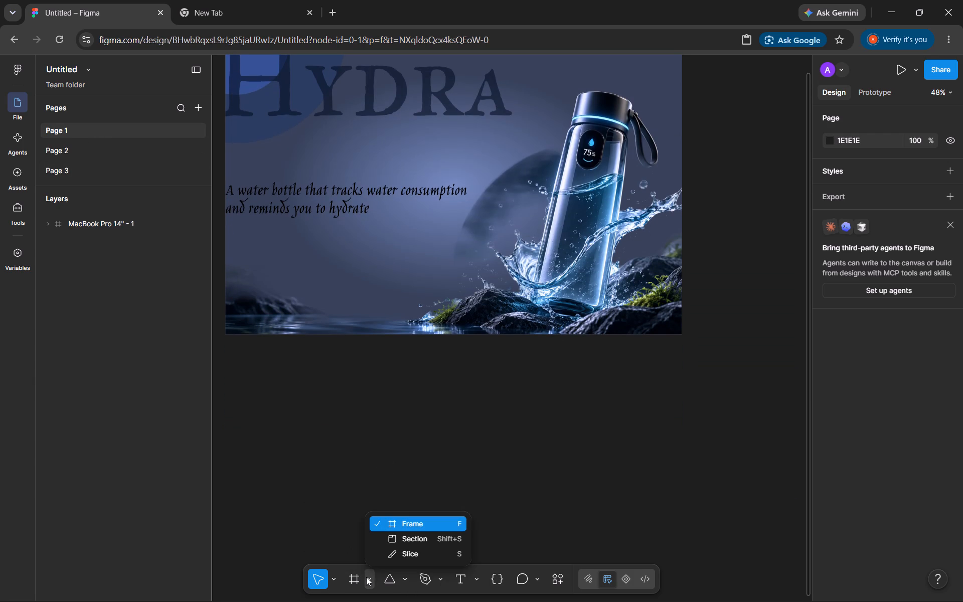
pyautogui.click(349, 575)
pyautogui.click(349, 575)
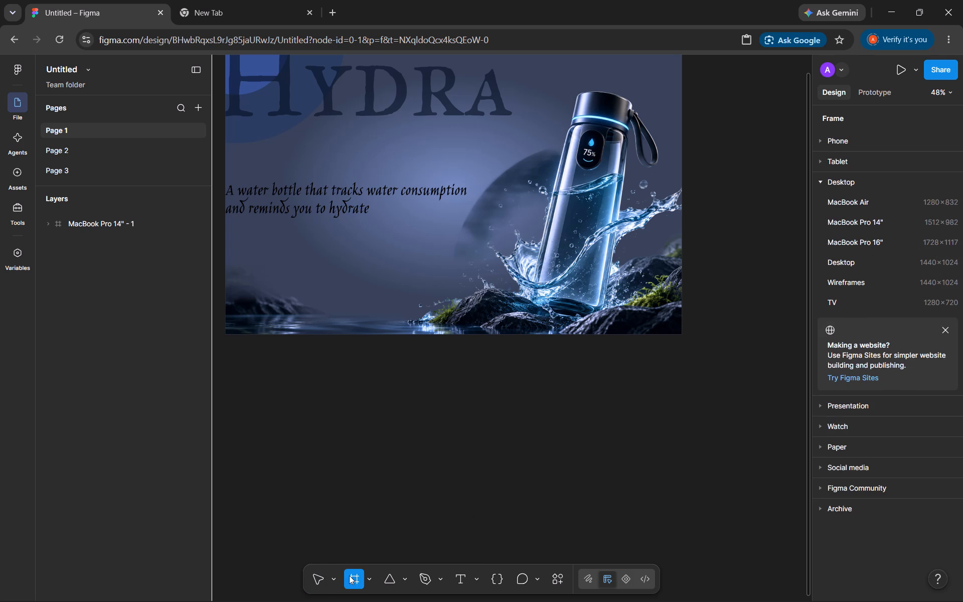
pyautogui.click(869, 223)
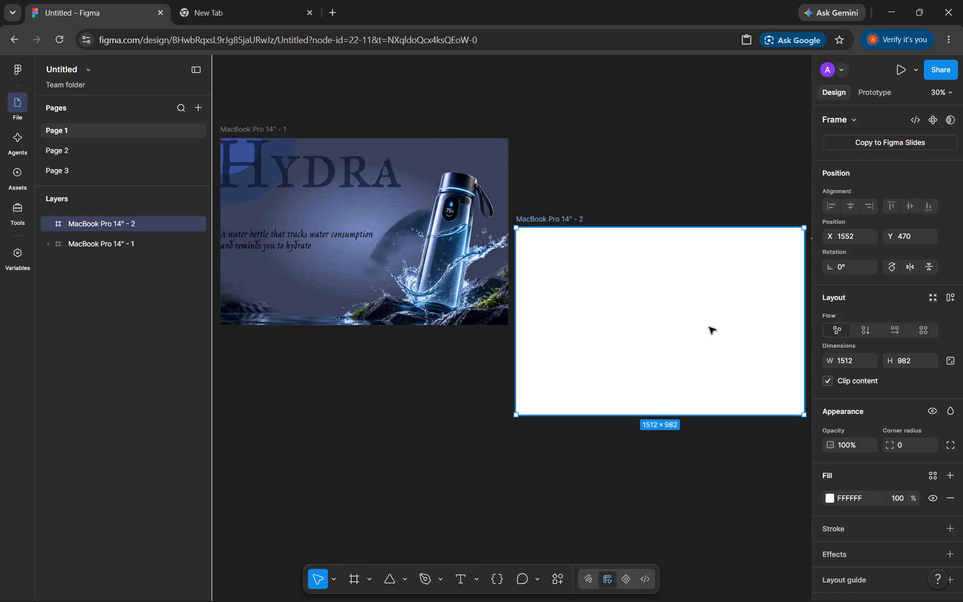
# Place the new blank frame directly below the Hydra cover, aligned with its side edges at X 0 and Y about 1200.
pyautogui.moveTo(709, 327); pyautogui.dragTo(408, 448)
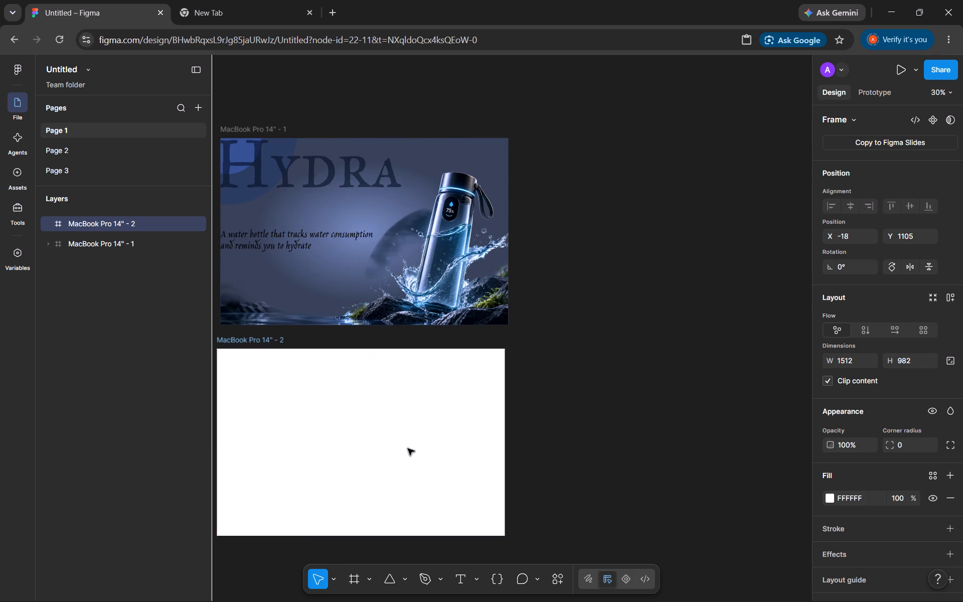
pyautogui.moveTo(408, 448); pyautogui.dragTo(415, 462)
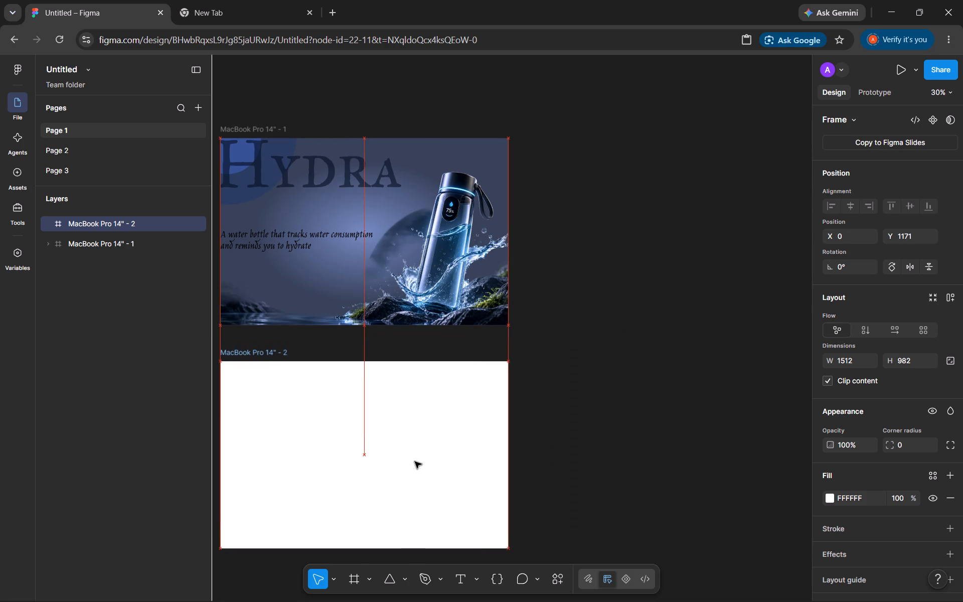
pyautogui.moveTo(415, 462); pyautogui.dragTo(418, 462)
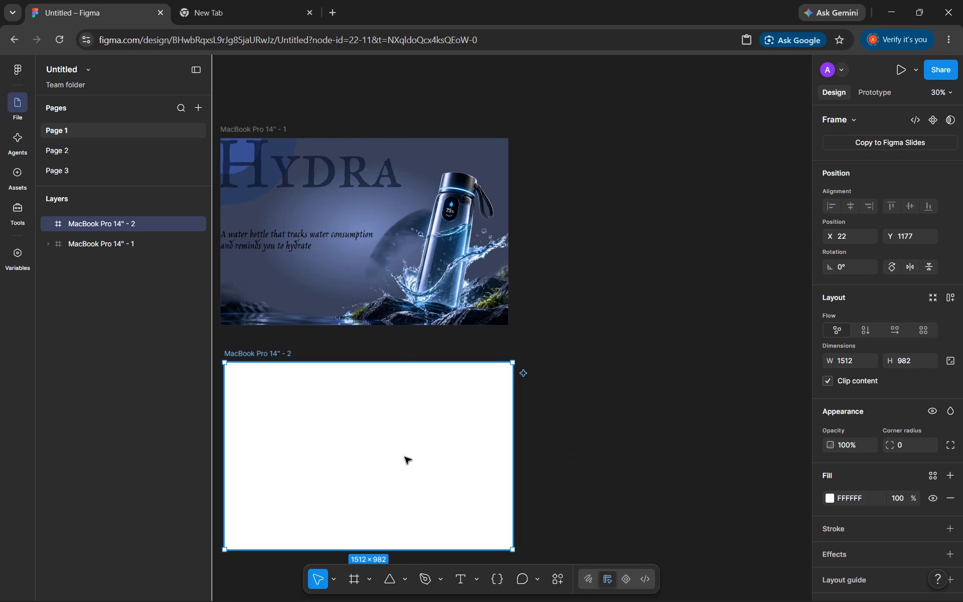
pyautogui.moveTo(405, 457); pyautogui.dragTo(399, 461)
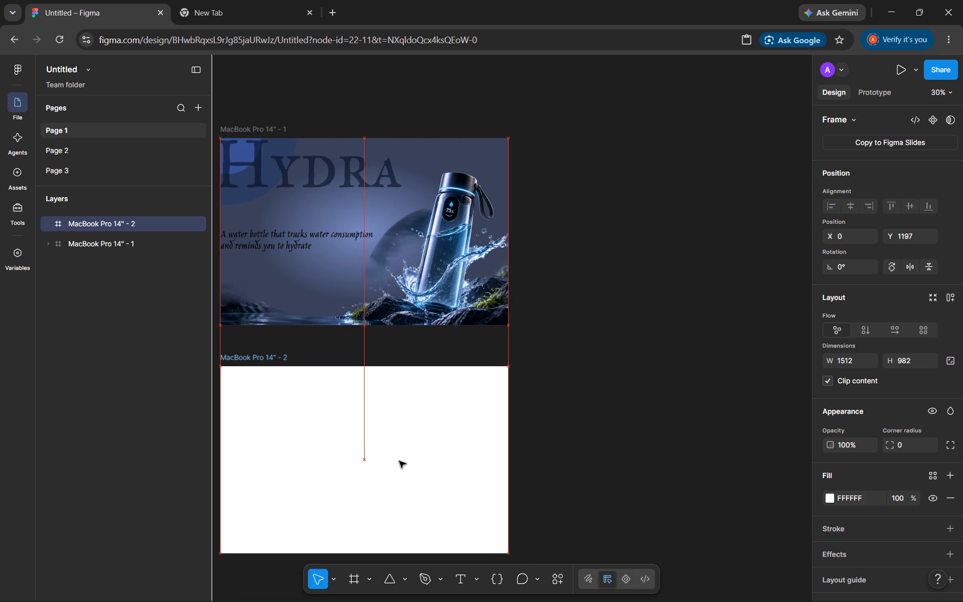
pyautogui.moveTo(399, 461); pyautogui.dragTo(400, 462)
pyautogui.click(577, 328)
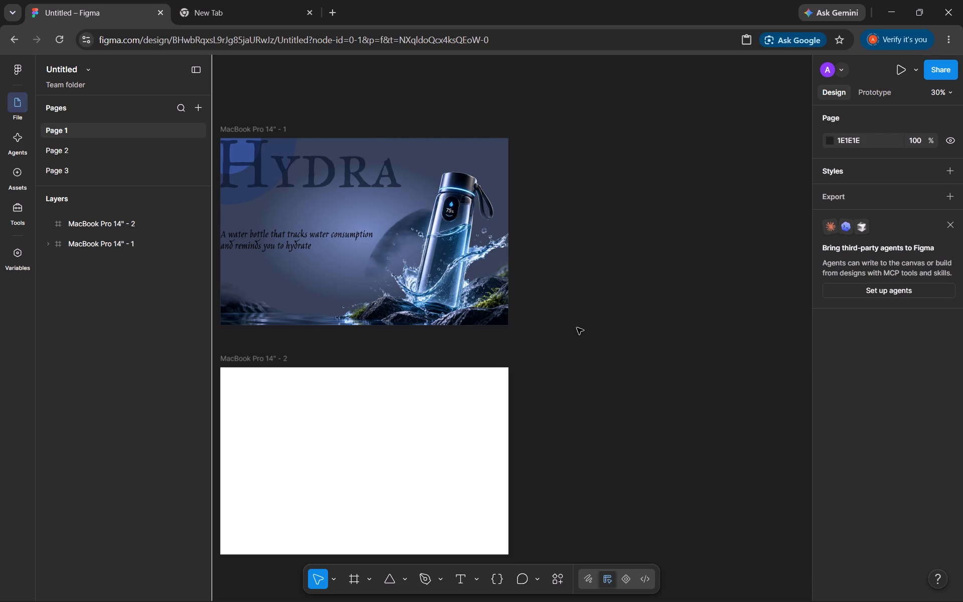
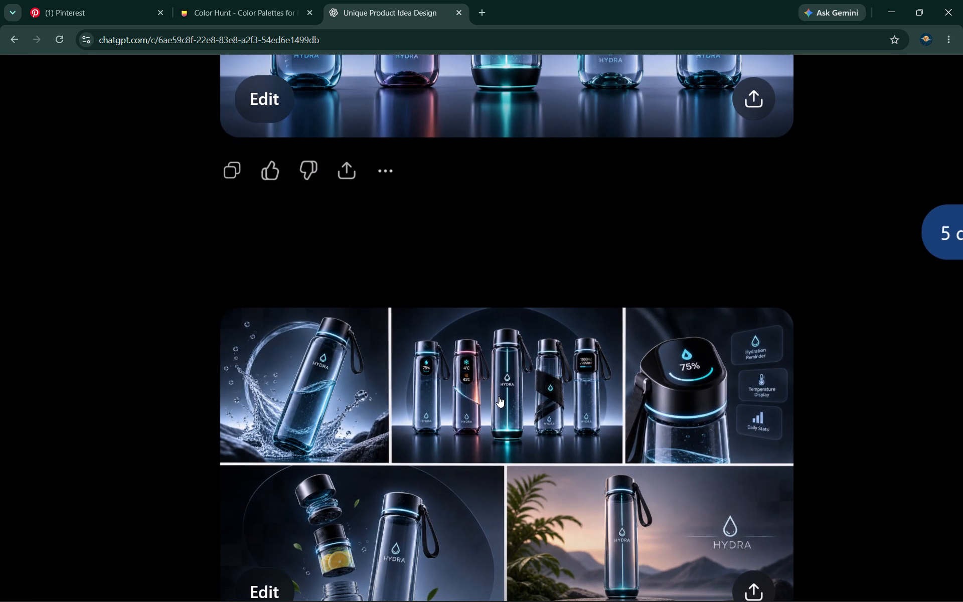
# Switch to Pinterest and replace the existing search with one for "smart hydra water bottles".
pyautogui.click(104, 1)
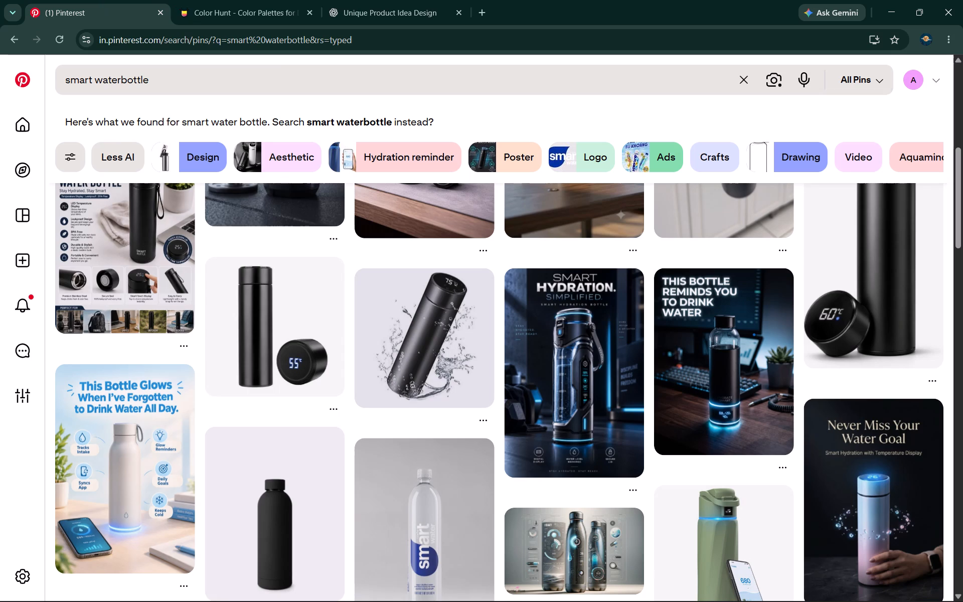
pyautogui.click(304, 90)
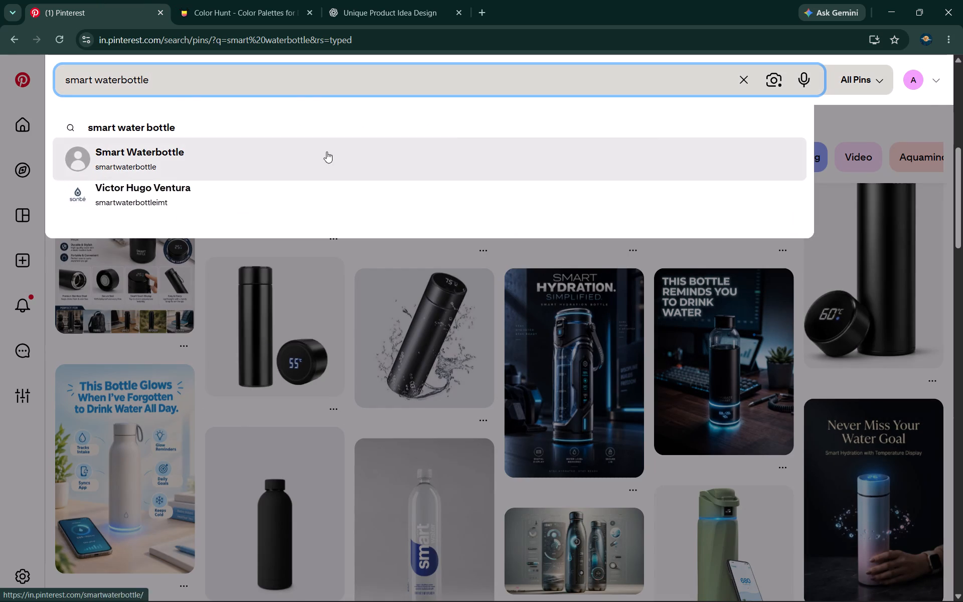
pyautogui.click(902, 111)
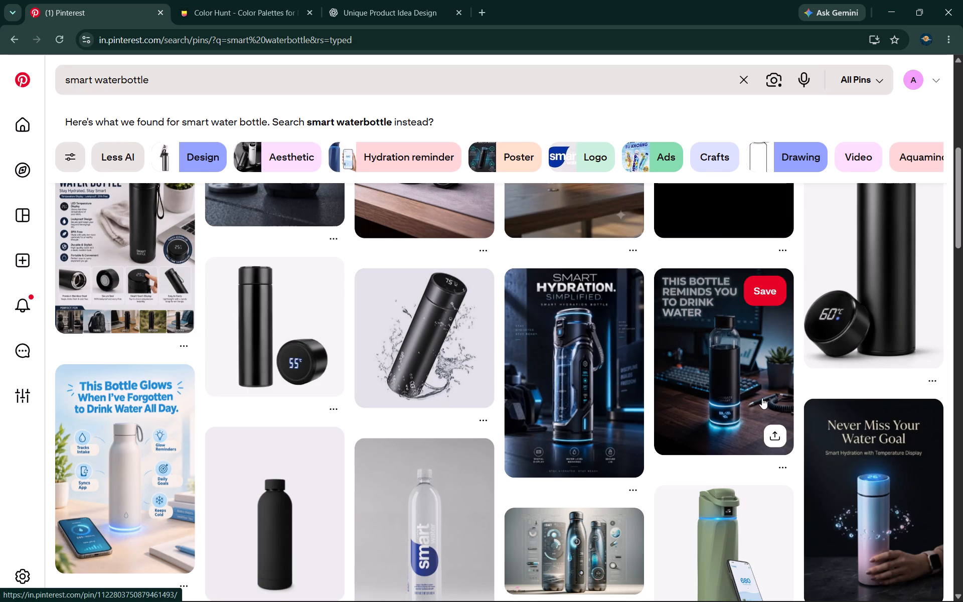
pyautogui.scroll(-3, 762, 398)
pyautogui.scroll(3, 762, 398)
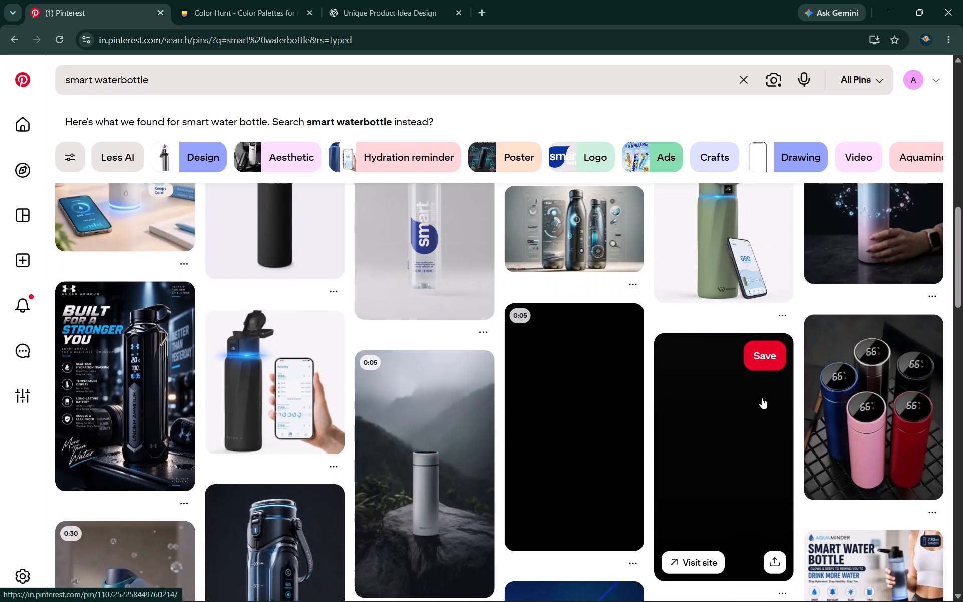
pyautogui.scroll(3, 762, 398)
pyautogui.click(278, 64)
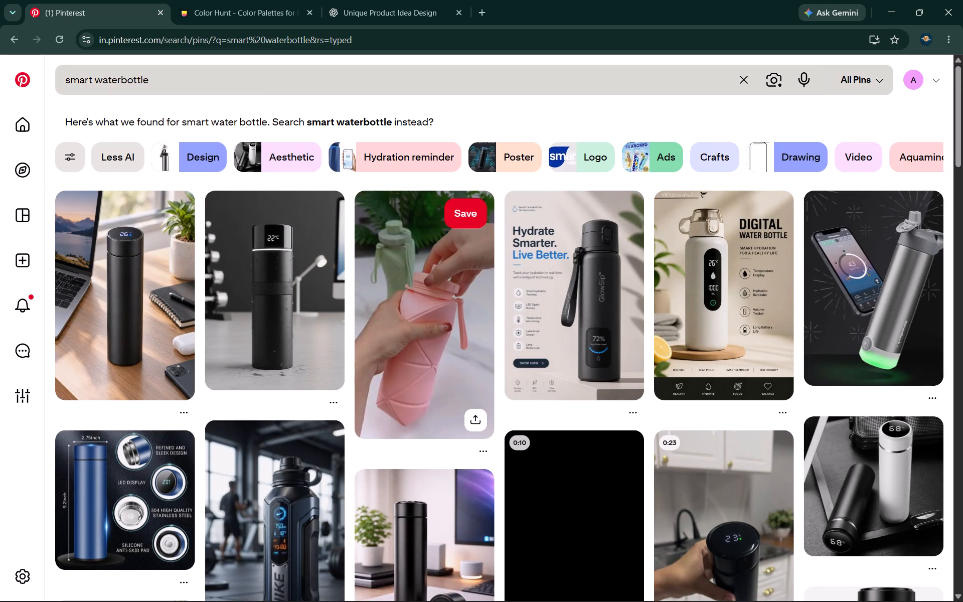
pyautogui.press('BackSpace')
pyautogui.press('BackSpace')
pyautogui.press('BackSpace')
pyautogui.press('BackSpace')
pyautogui.press('BackSpace')
pyautogui.press('BackSpace')
pyautogui.press('BackSpace')
pyautogui.press('BackSpace')
pyautogui.press('BackSpace')
pyautogui.press('BackSpace')
pyautogui.press('BackSpace')
pyautogui.press('BackSpace')
pyautogui.press('BackSpace')
pyautogui.press('BackSpace')
pyautogui.press('BackSpace')
pyautogui.press('BackSpace')
pyautogui.press('BackSpace')
pyautogui.press('BackSpace')
pyautogui.press('BackSpace')
pyautogui.press('BackSpace')
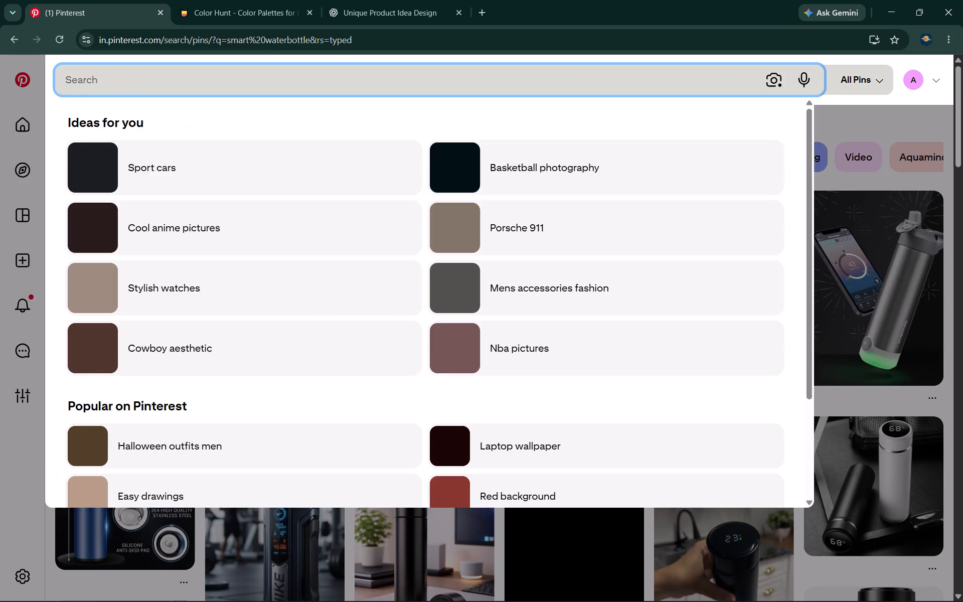
pyautogui.write('smart')
pyautogui.press('space')
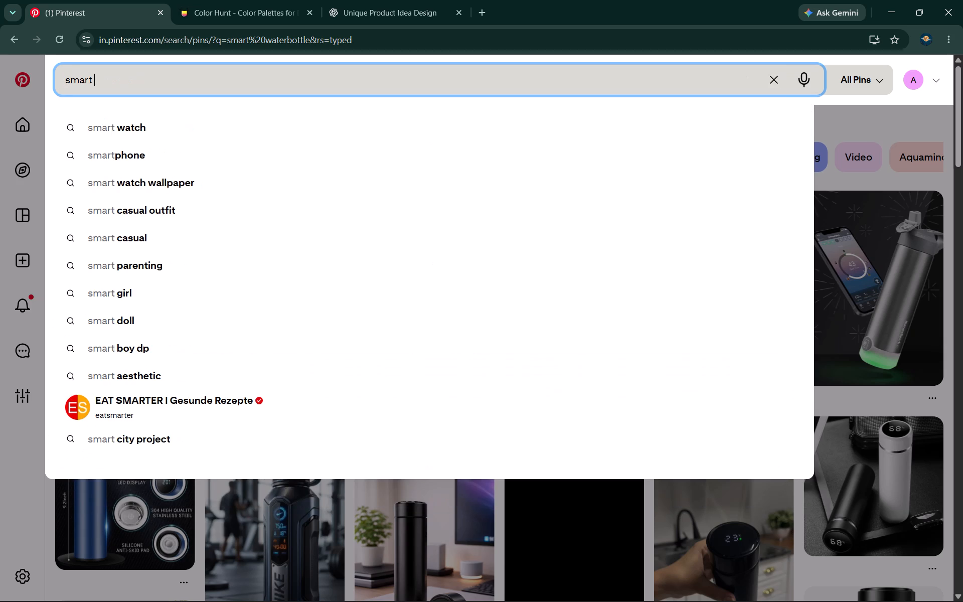
pyautogui.write('hydra')
pyautogui.press('space')
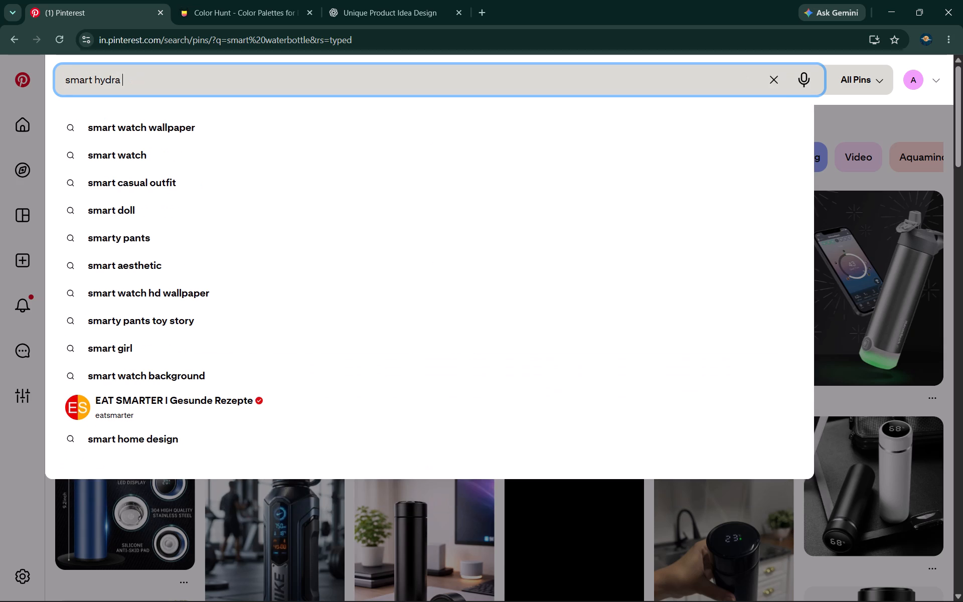
pyautogui.write('wo')
pyautogui.press('BackSpace')
pyautogui.write('ater bottles')
pyautogui.press('space')
pyautogui.press('Return')
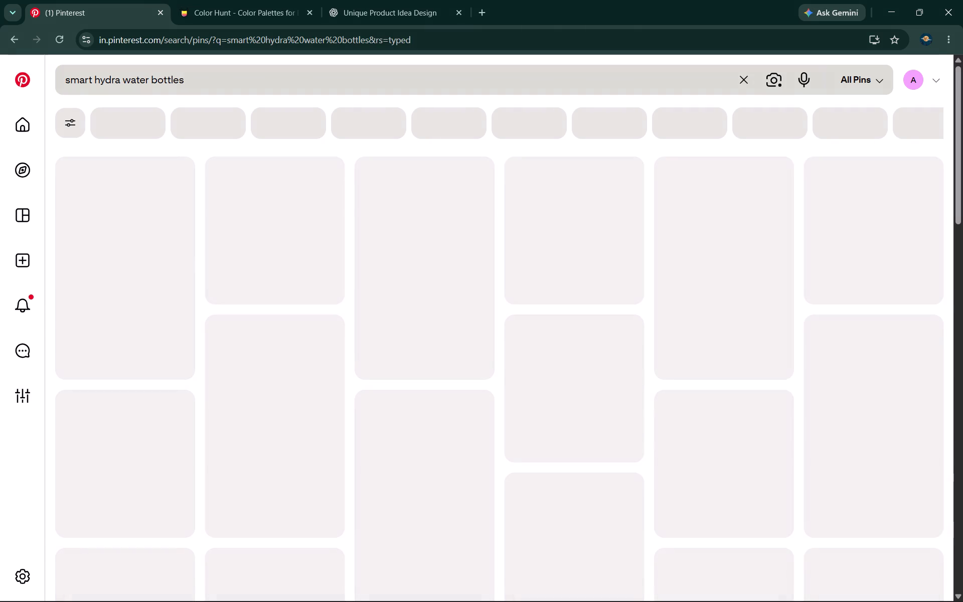
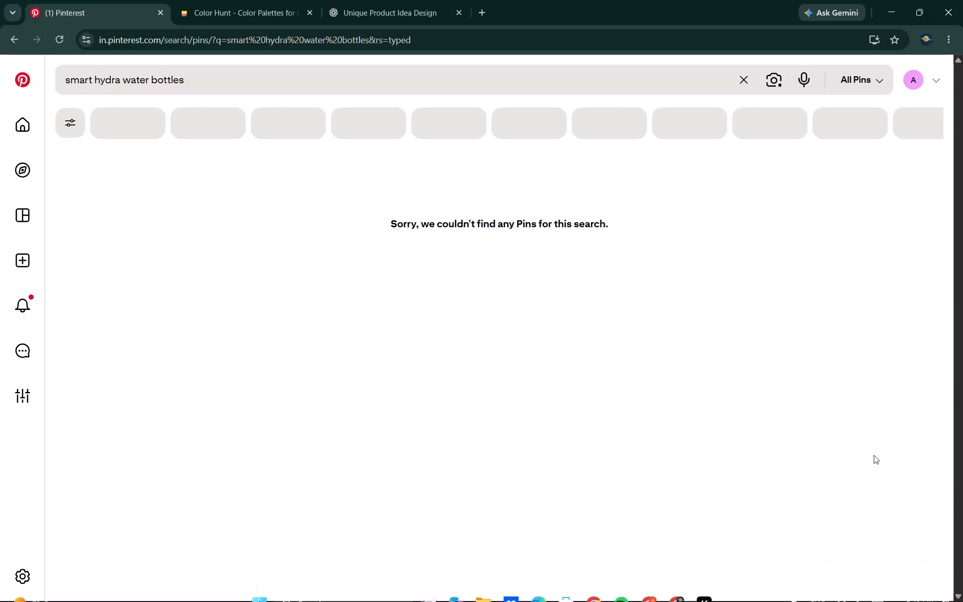
# Reload the Pinterest search page for "smart hydra water bottles".
pyautogui.click(57, 42)
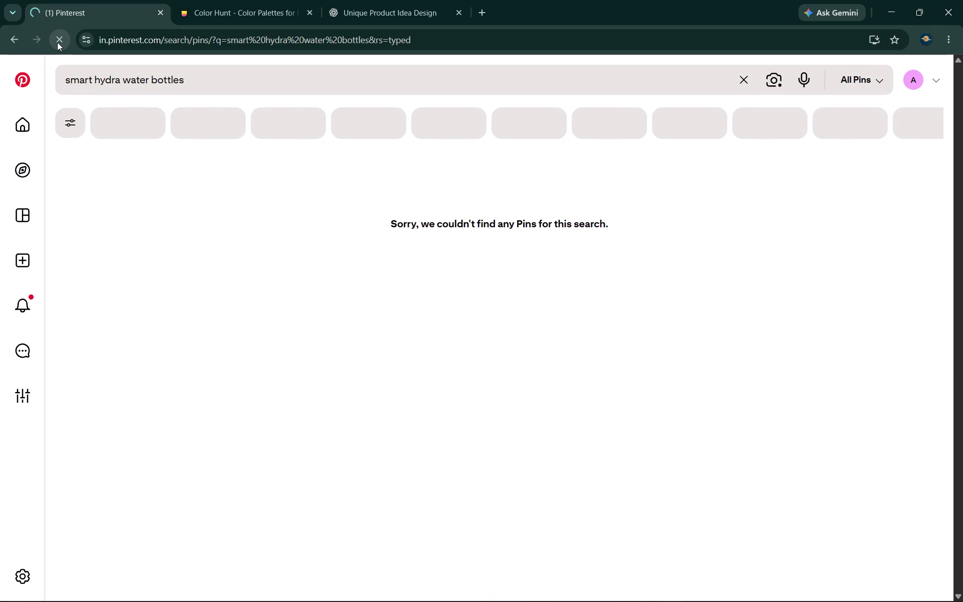
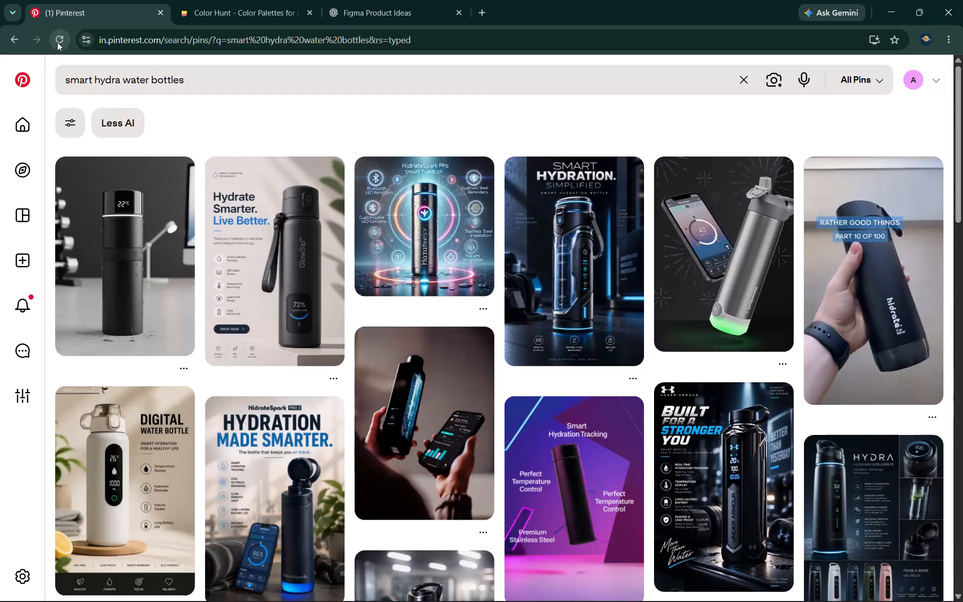
# Open the white Digital Water Bottle pin from the Pinterest search results and copy its image.
pyautogui.scroll(-1, 157, 209)
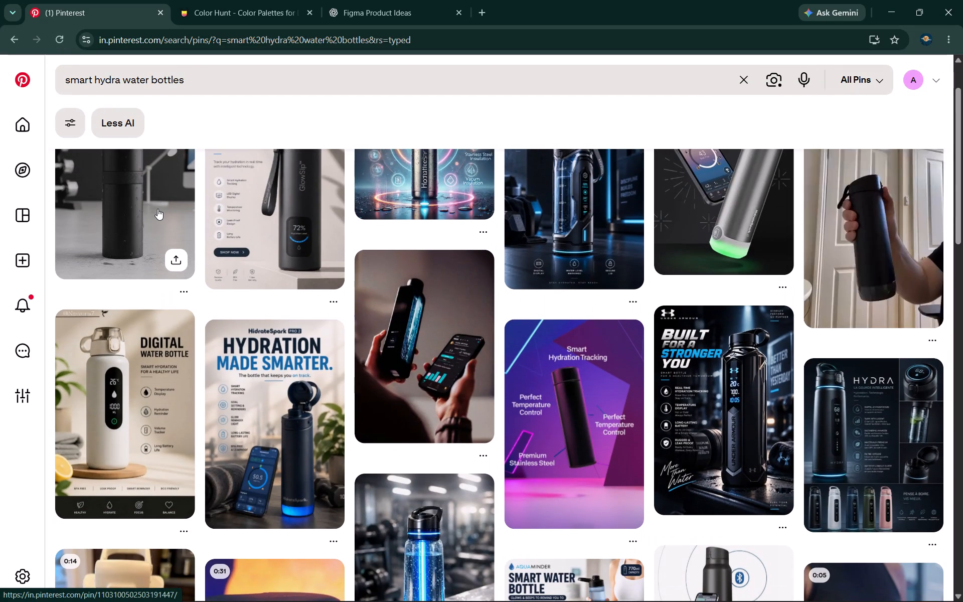
pyautogui.scroll(-1, 157, 209)
pyautogui.click(137, 384)
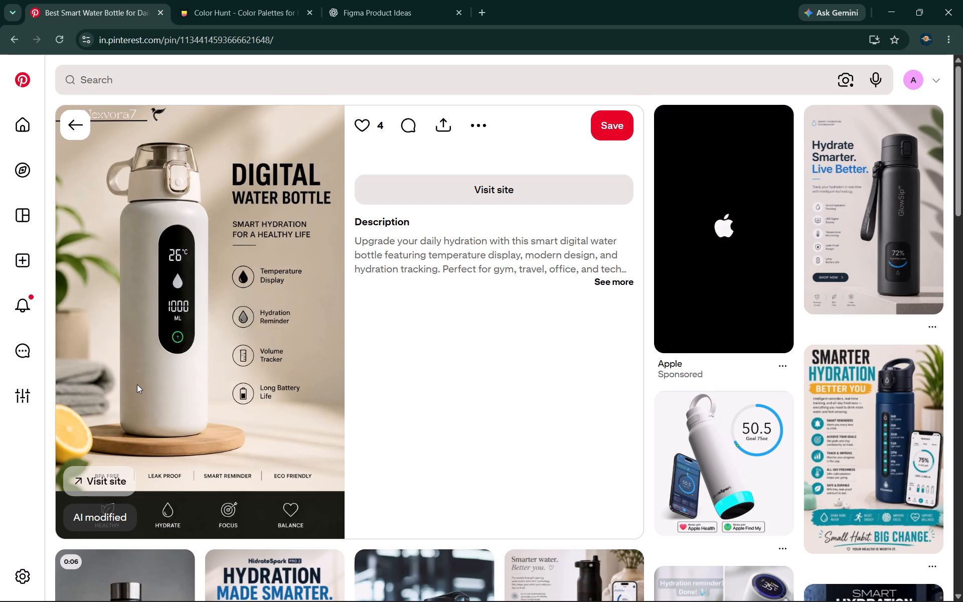
pyautogui.scroll(-3, 137, 384)
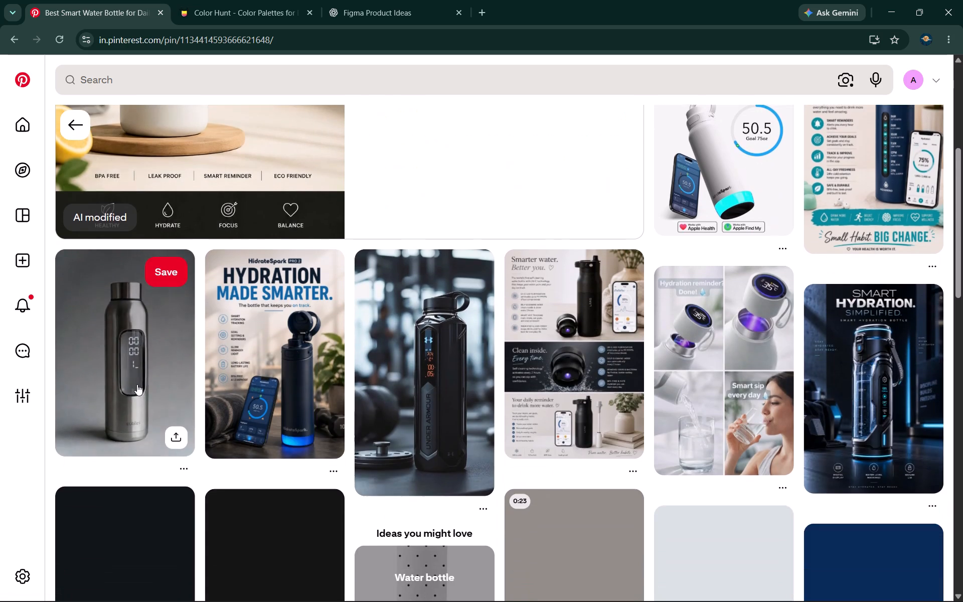
pyautogui.scroll(2, 137, 384)
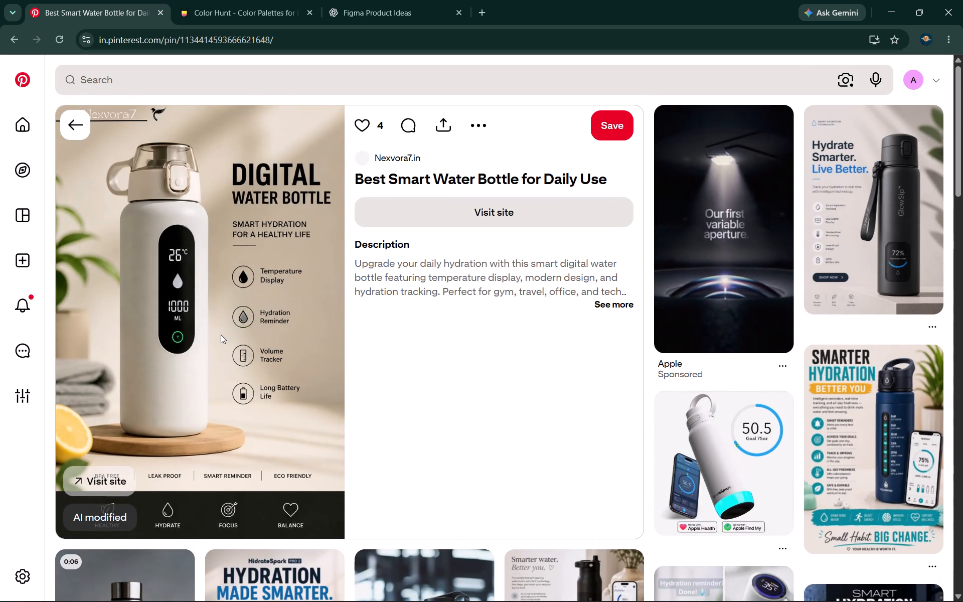
pyautogui.rightClick(221, 335)
pyautogui.click(274, 386)
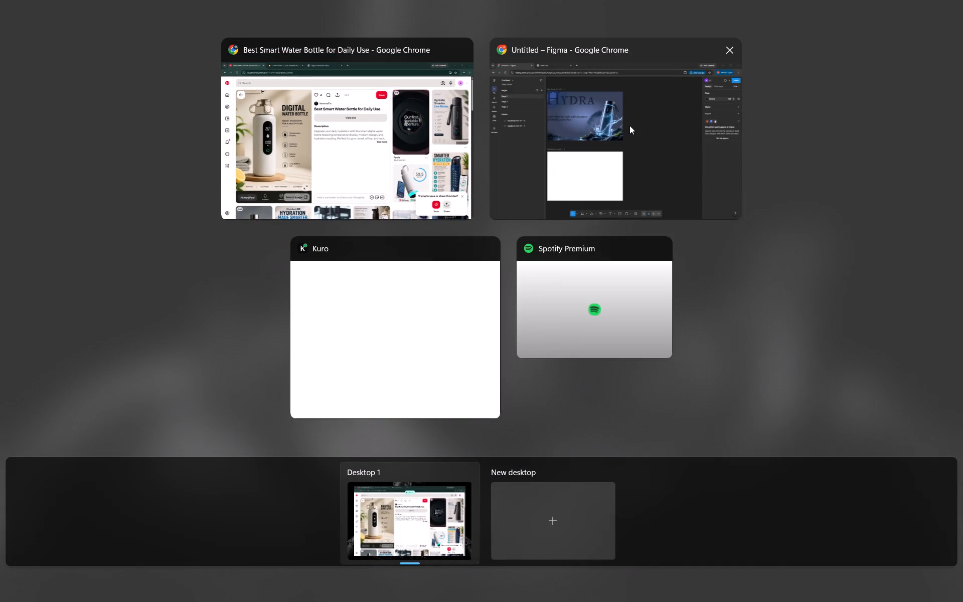
# Switch to the Figma file, place a 100 × 100 rectangle beside the slides, and paste the copied bottle image into it.
pyautogui.click(629, 125)
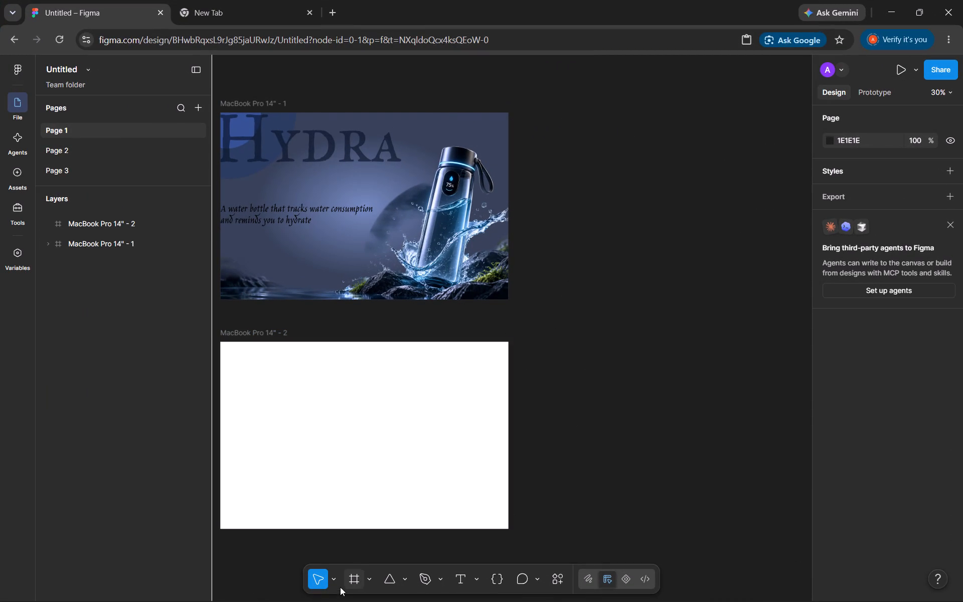
pyautogui.click(395, 579)
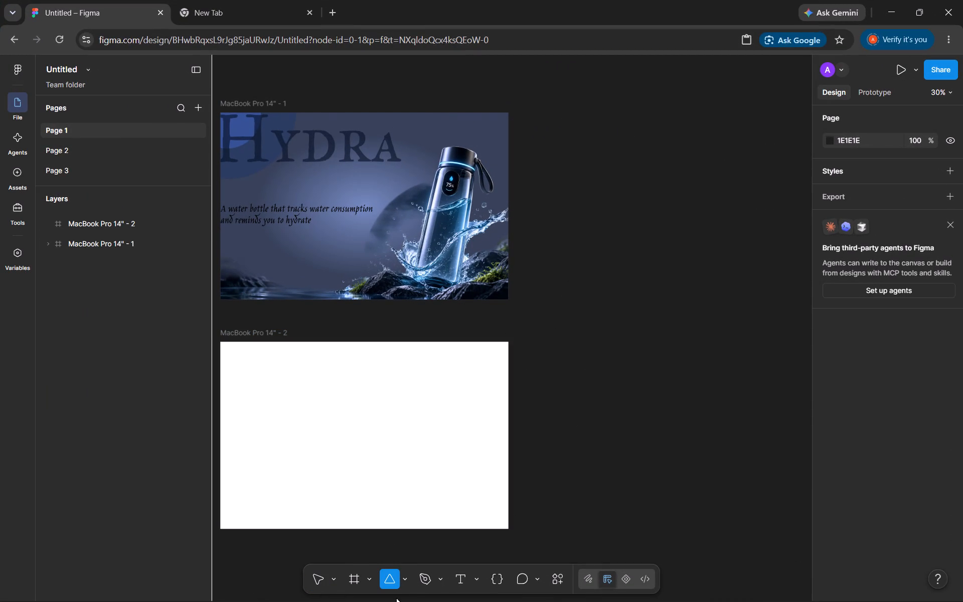
pyautogui.click(405, 585)
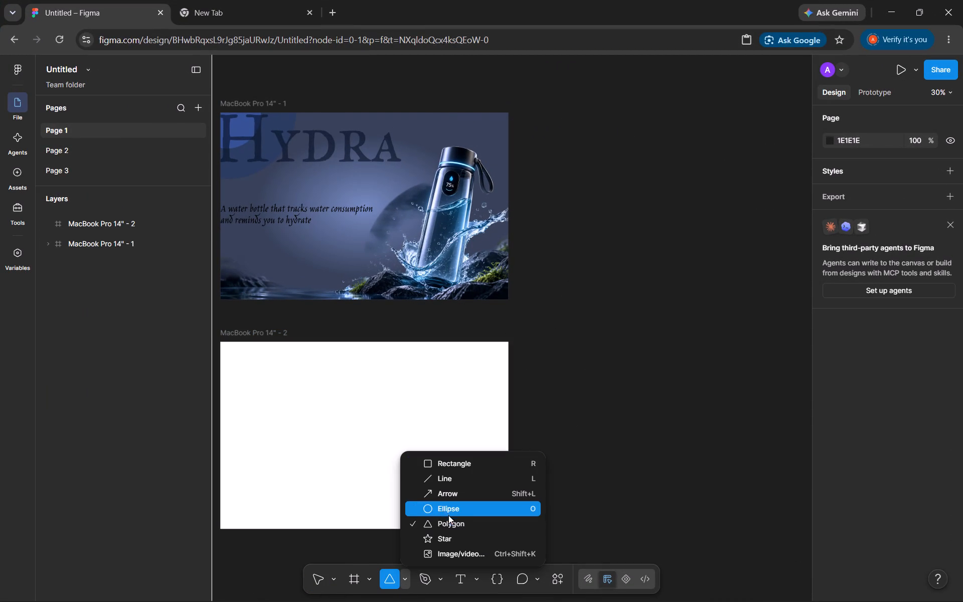
pyautogui.click(461, 469)
pyautogui.click(633, 392)
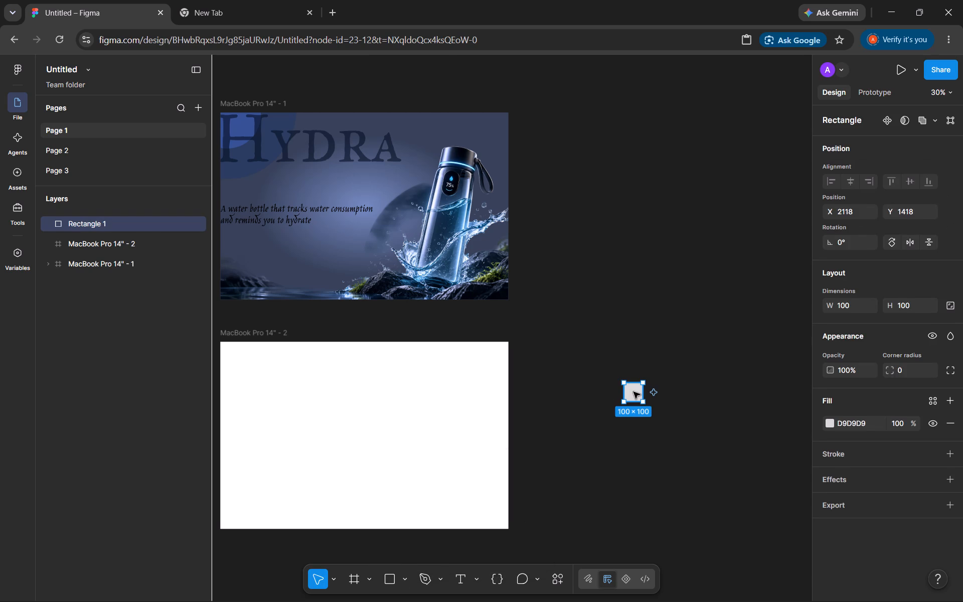
pyautogui.hotkey('ctrl', 'v')
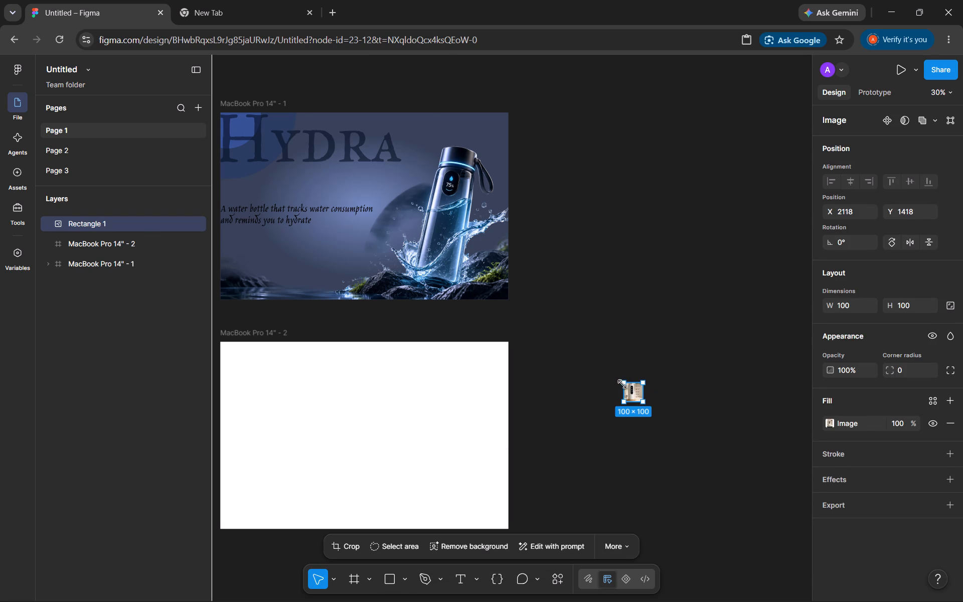
# Enlarge the white bottle image to about 1837 × 2843 and position it beside the cover slide, showing the full poster.
pyautogui.moveTo(622, 381); pyautogui.dragTo(563, 187)
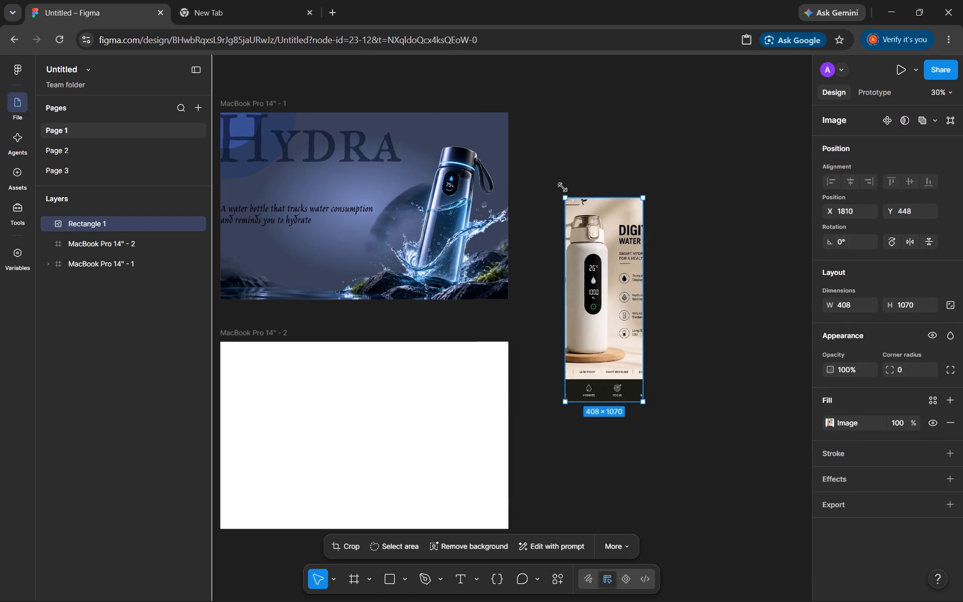
pyautogui.moveTo(563, 187); pyautogui.dragTo(511, 180)
pyautogui.moveTo(595, 236); pyautogui.dragTo(657, 177)
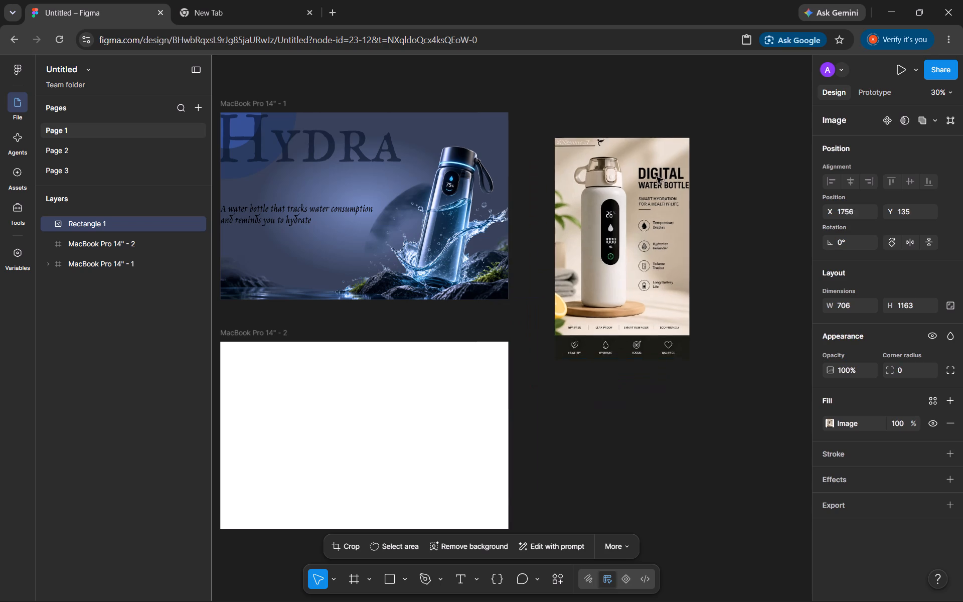
pyautogui.moveTo(657, 177); pyautogui.dragTo(684, 160)
pyautogui.moveTo(730, 102); pyautogui.dragTo(787, 50)
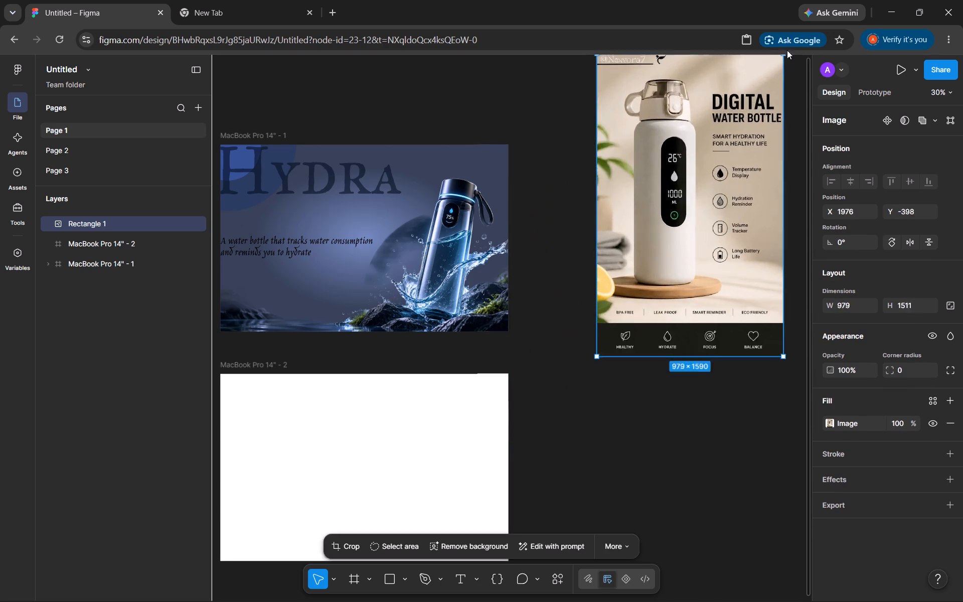
pyautogui.moveTo(787, 50); pyautogui.dragTo(816, 63)
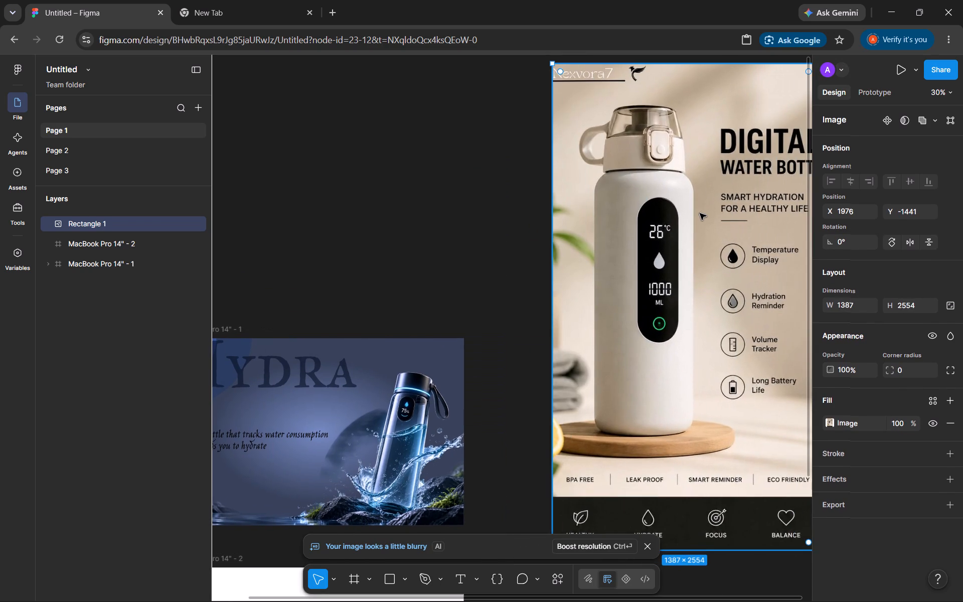
pyautogui.scroll(-1, 700, 213)
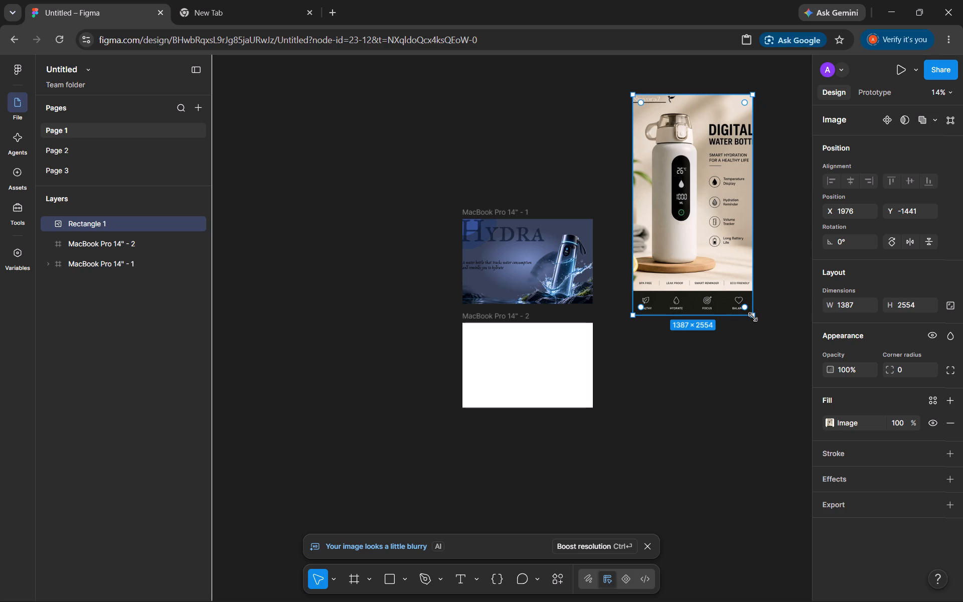
pyautogui.moveTo(753, 317); pyautogui.dragTo(791, 340)
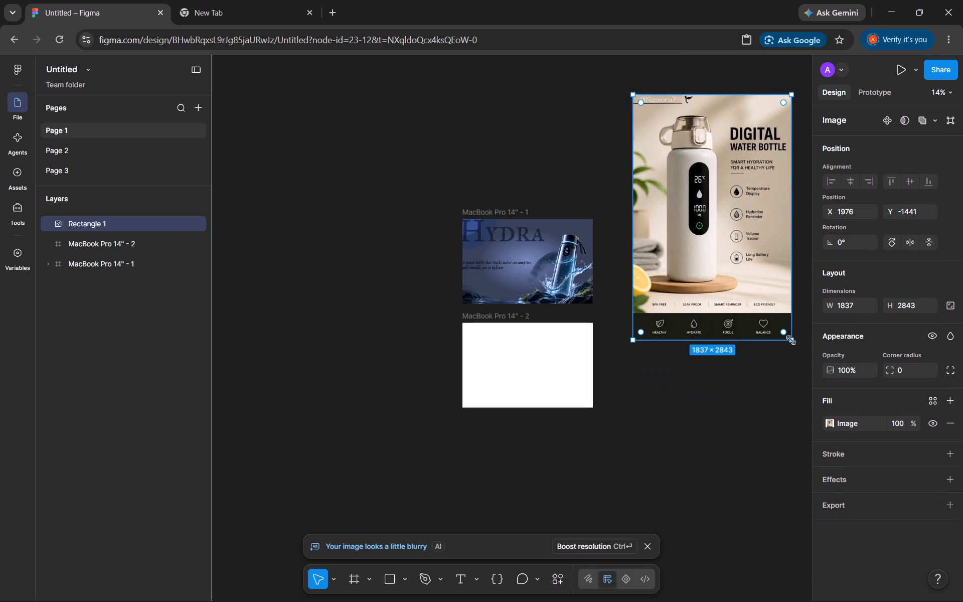
pyautogui.scroll(-1, 434, 177)
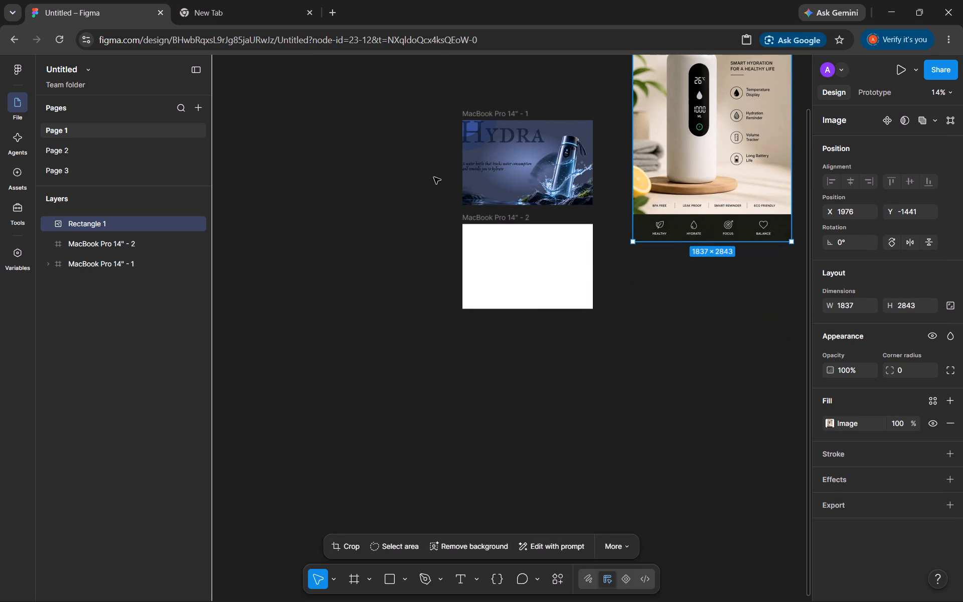
# Switch back to Pinterest and browse the pins related to the Digital Water Bottle for another smart bottle image.
pyautogui.click(632, 95)
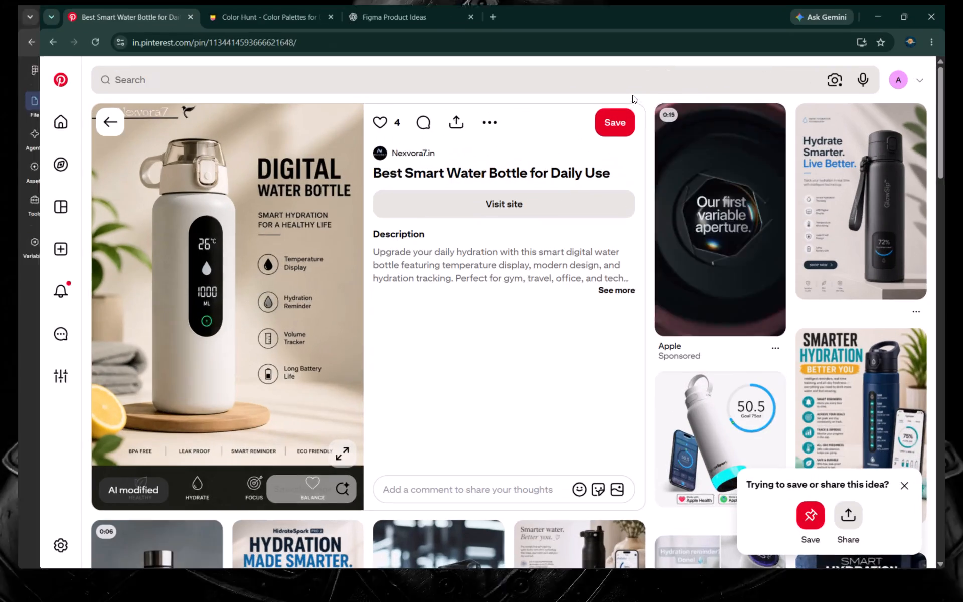
pyautogui.scroll(-3, 491, 341)
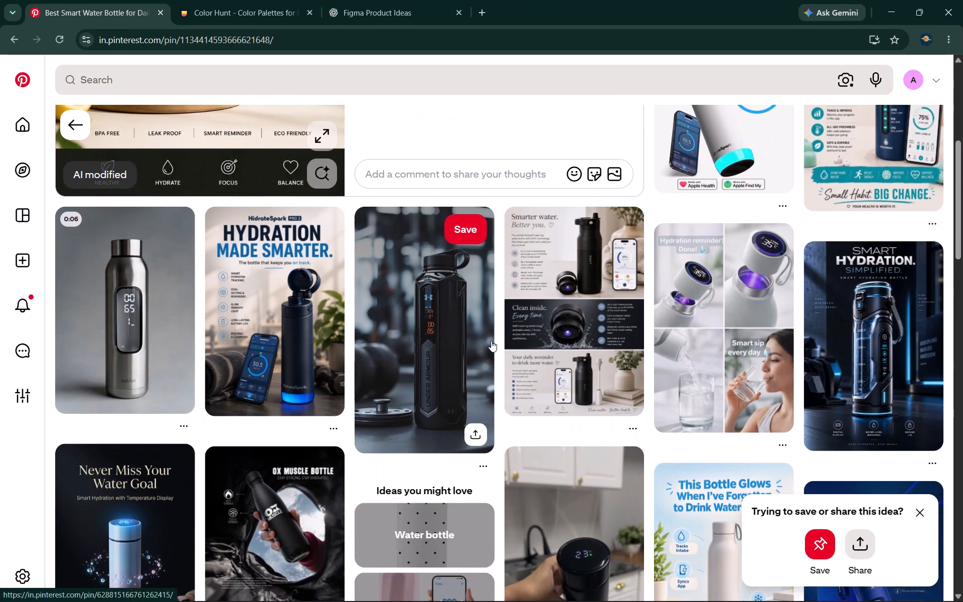
pyautogui.scroll(-6, 491, 341)
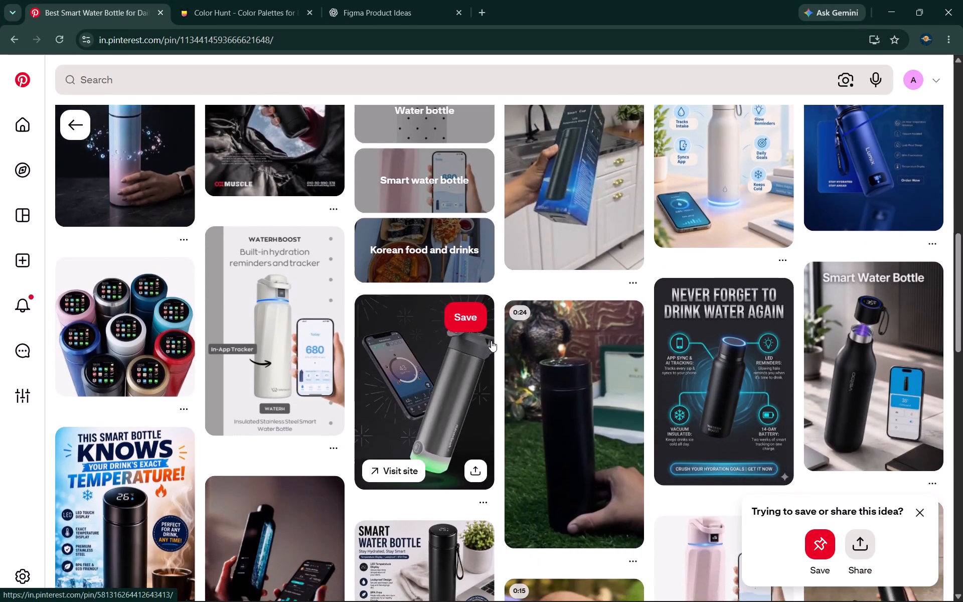
pyautogui.scroll(-6, 491, 341)
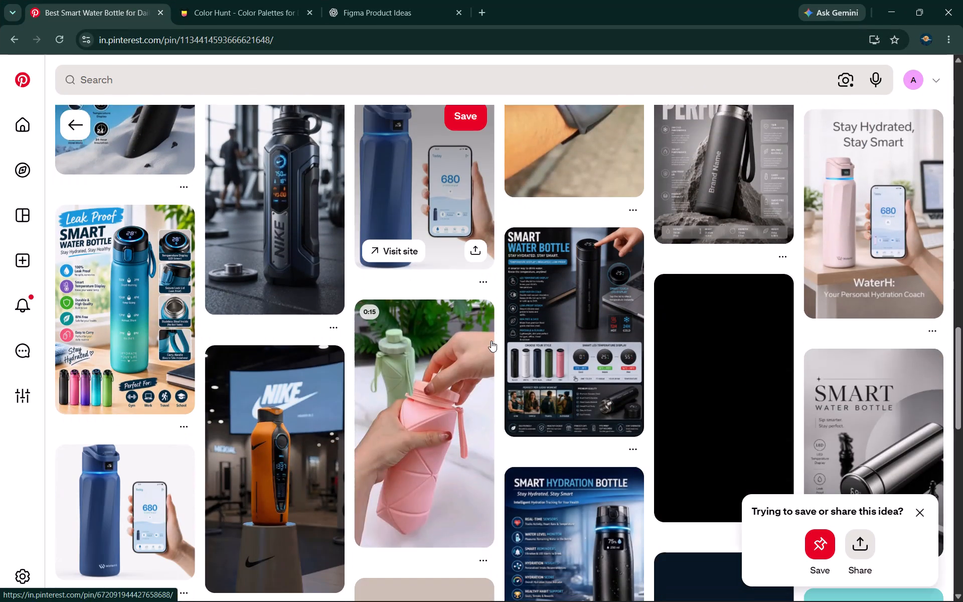
pyautogui.scroll(-1, 491, 341)
pyautogui.scroll(8, 491, 341)
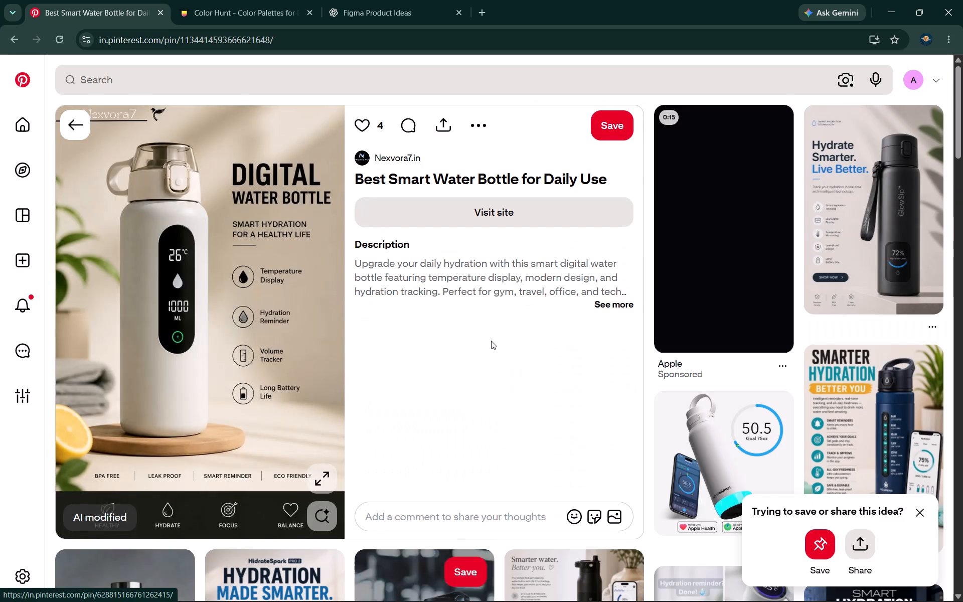
pyautogui.scroll(2, 491, 341)
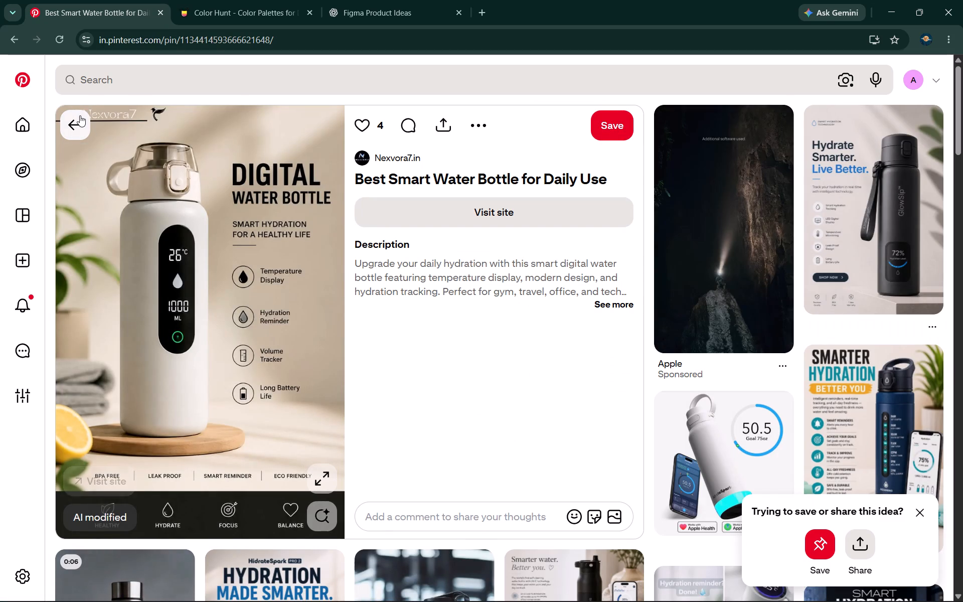
# Return to the "smart hydra water bottles" results, open the glowing blue Smart Self-Cleaning Water Bottle pin, and copy its image.
pyautogui.click(80, 115)
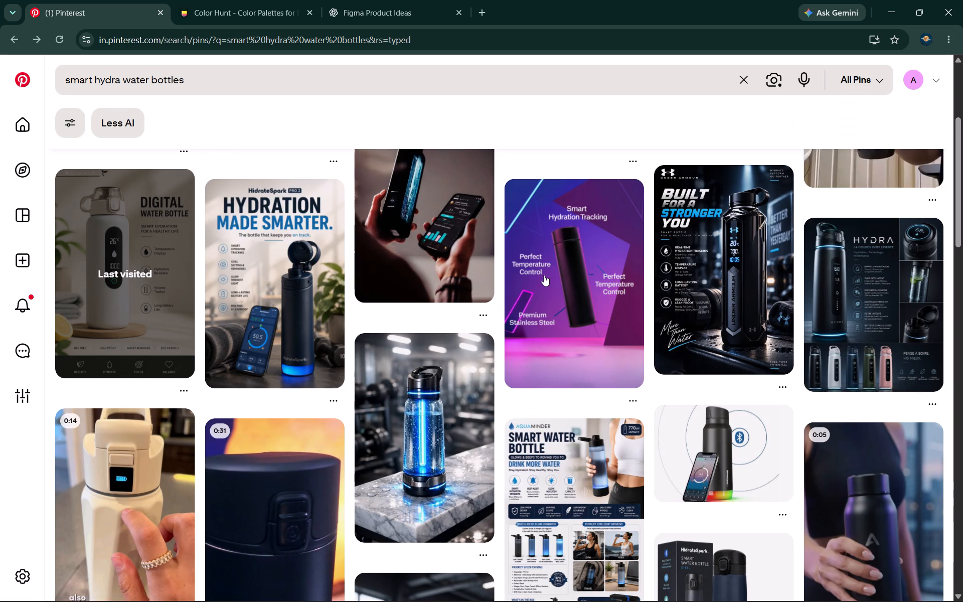
pyautogui.scroll(4, 545, 272)
pyautogui.hscroll(1, 545, 272)
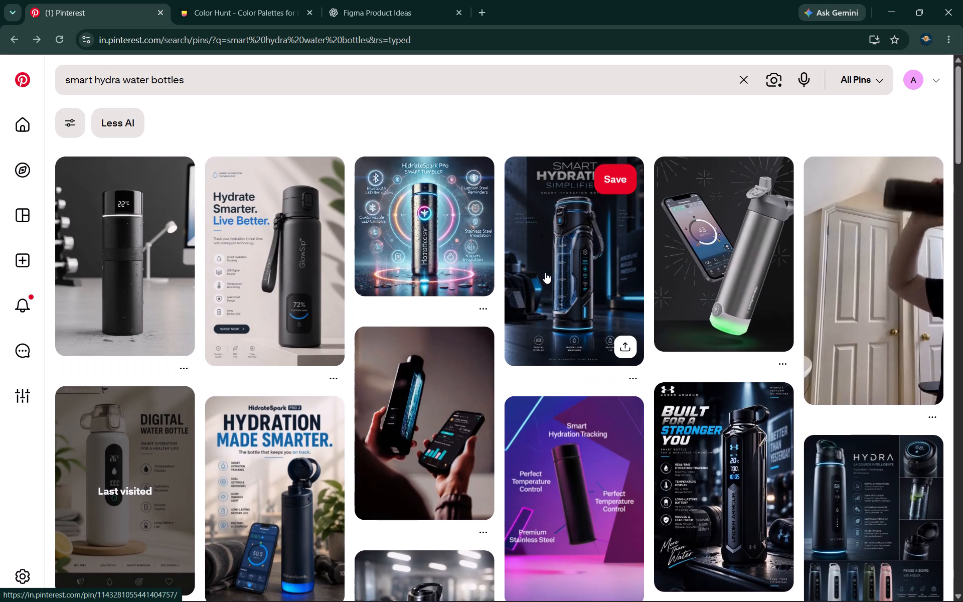
pyautogui.hscroll(1, 545, 272)
pyautogui.scroll(1, 441, 238)
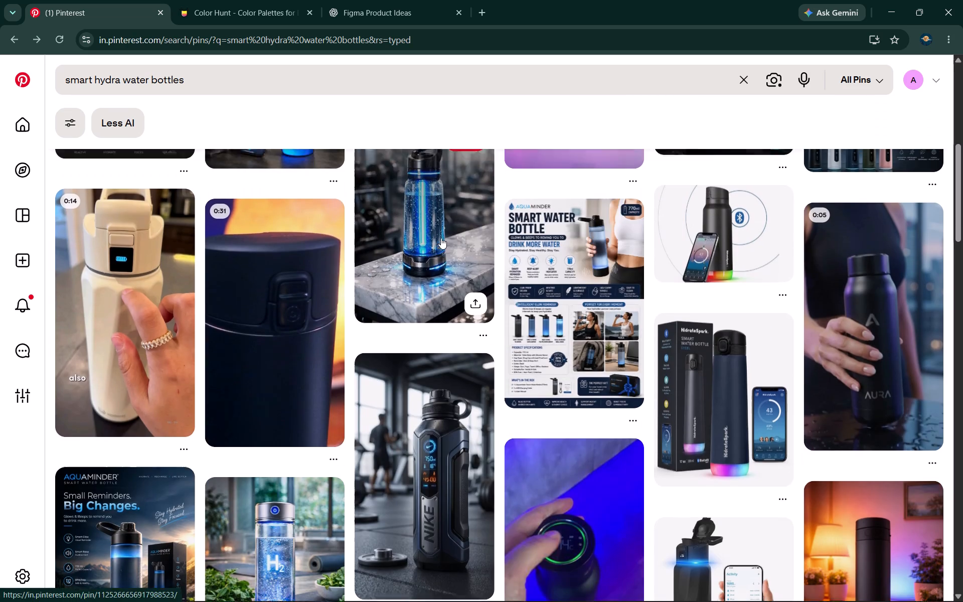
pyautogui.scroll(1, 441, 238)
pyautogui.click(403, 312)
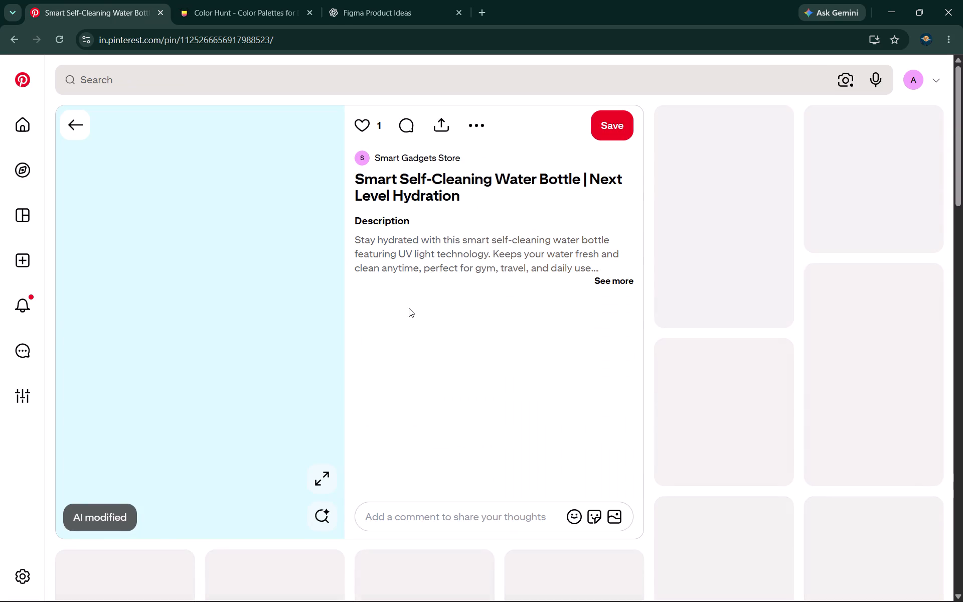
pyautogui.rightClick(285, 267)
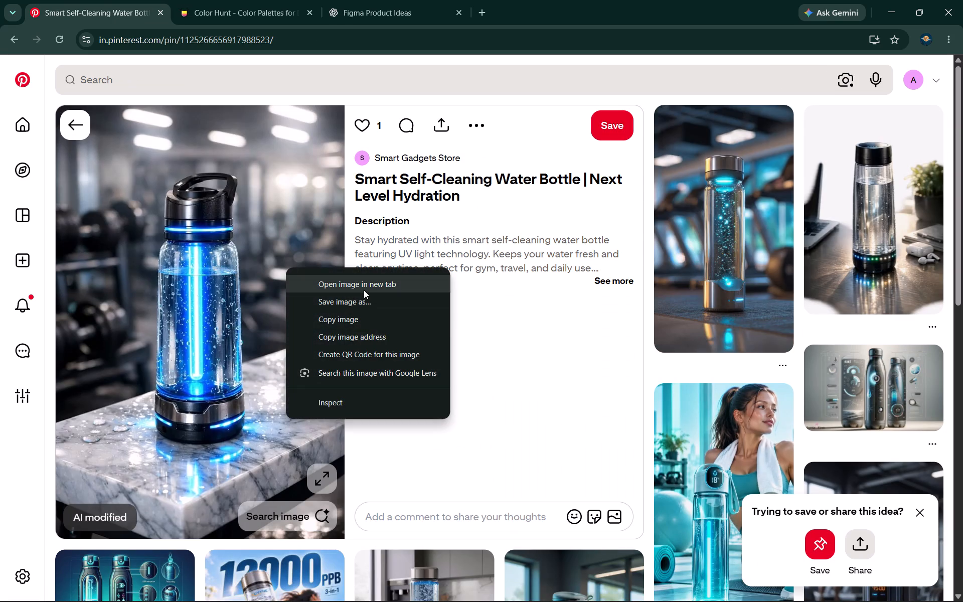
pyautogui.click(341, 320)
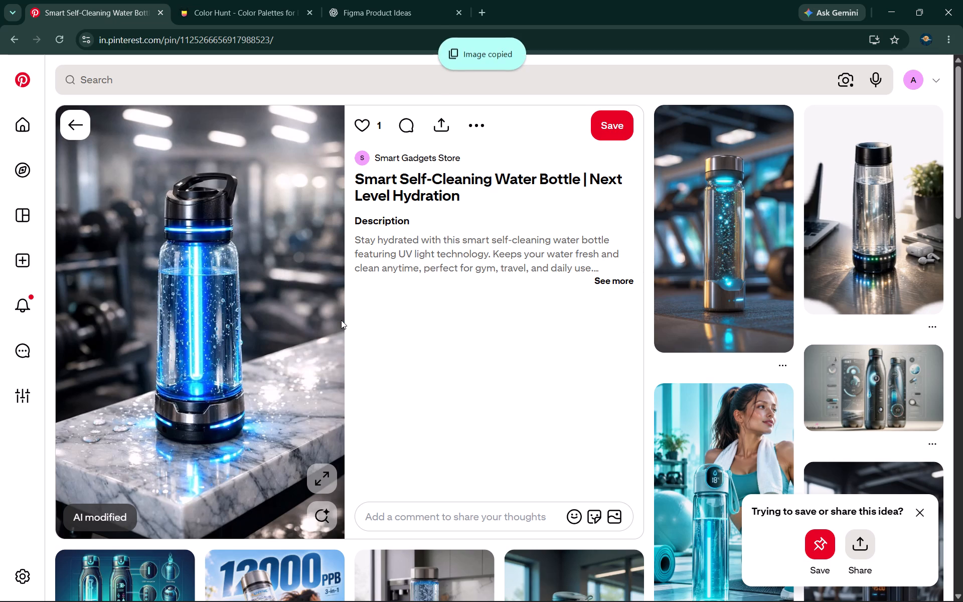
# Switch to the Figma file, place a 100 × 100 rectangle on the empty canvas below the slides, and paste the blue bottle image into it.
pyautogui.click(585, 209)
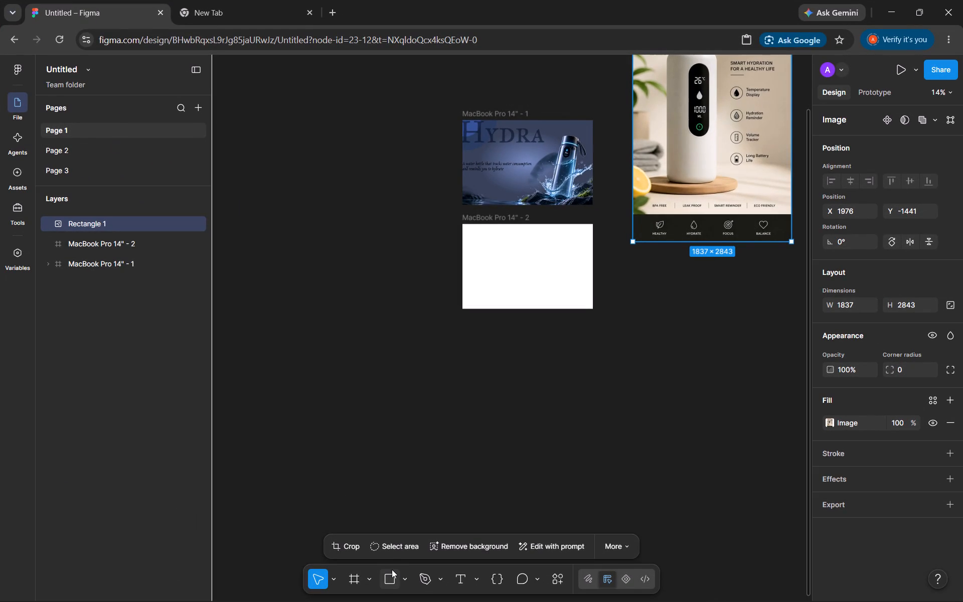
pyautogui.click(392, 569)
pyautogui.click(326, 412)
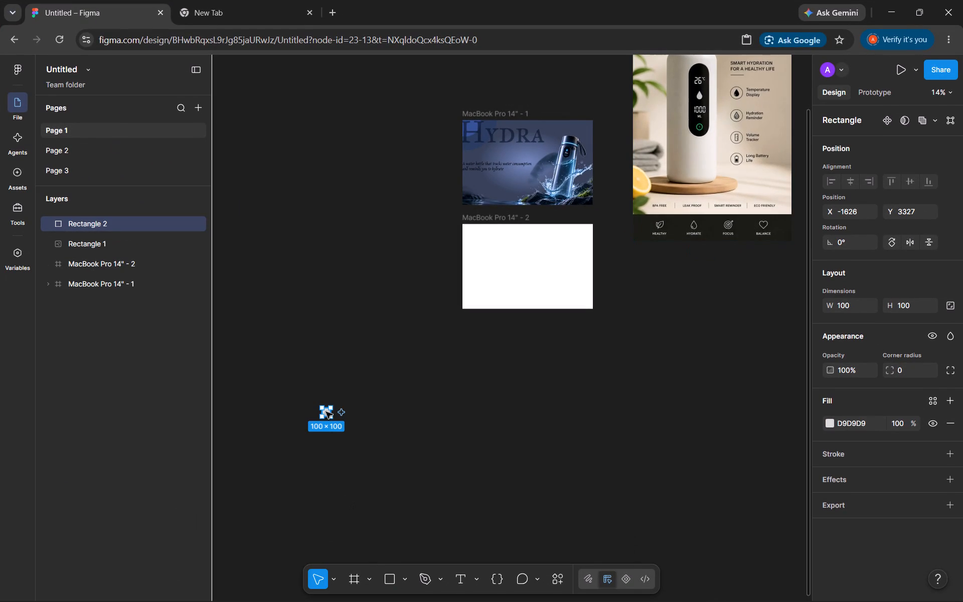
pyautogui.hotkey('ctrl', 'v')
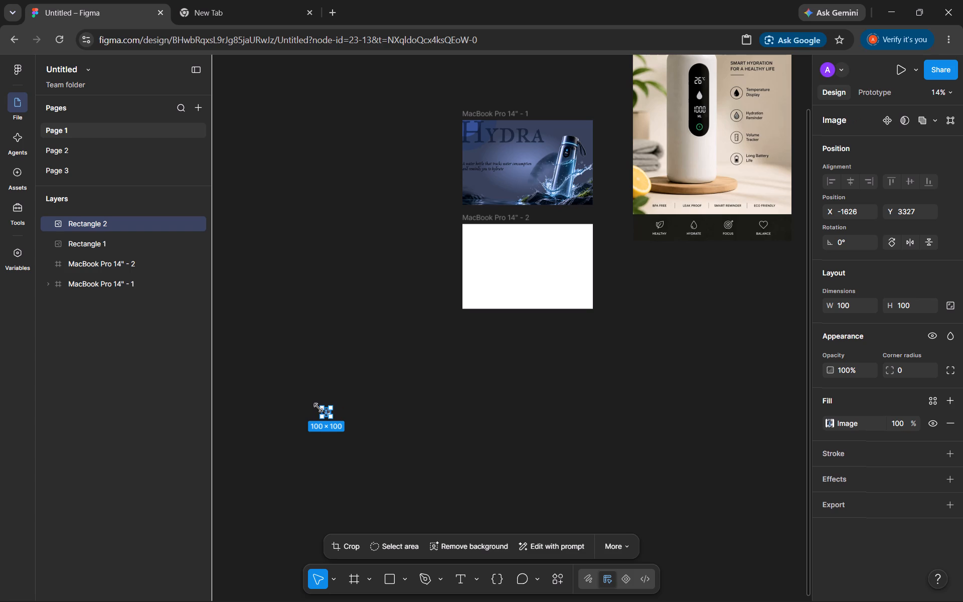
# Resize the blue bottle image to about 1055 × 1582, so the bottle shows in full within its portrait frame.
pyautogui.moveTo(320, 407); pyautogui.dragTo(298, 387)
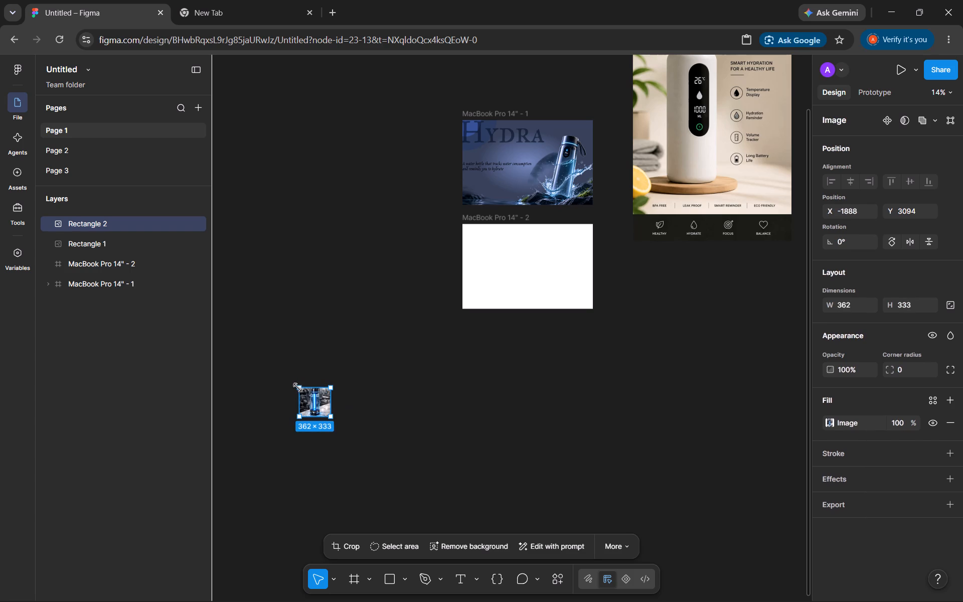
pyautogui.moveTo(298, 387); pyautogui.dragTo(287, 292)
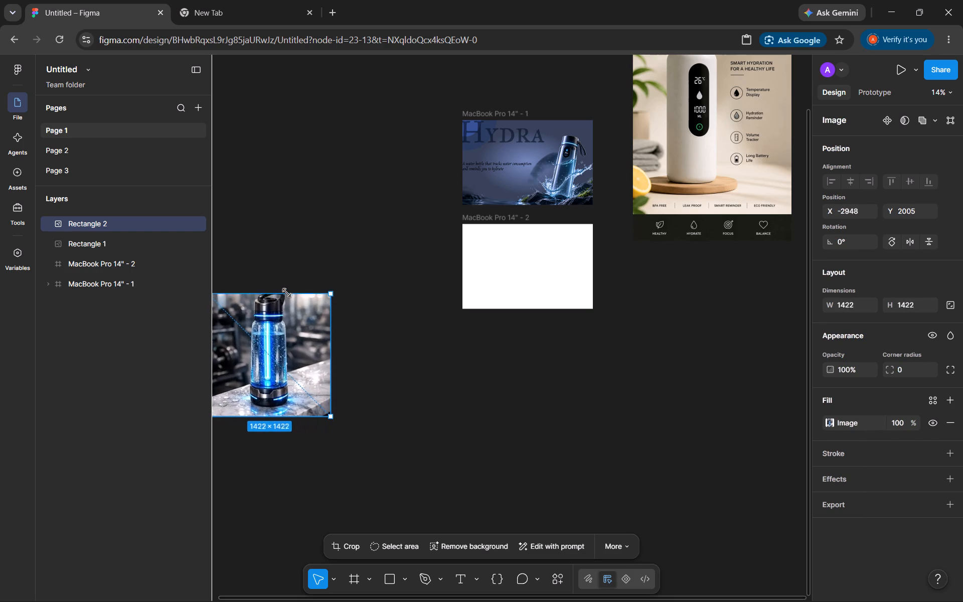
pyautogui.moveTo(287, 292); pyautogui.dragTo(300, 272)
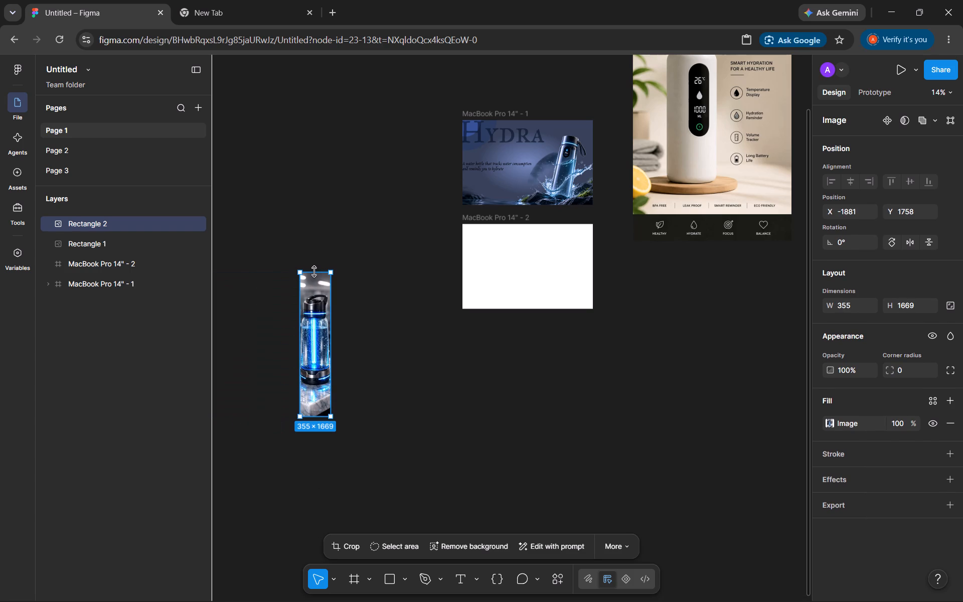
pyautogui.moveTo(314, 271); pyautogui.dragTo(331, 216)
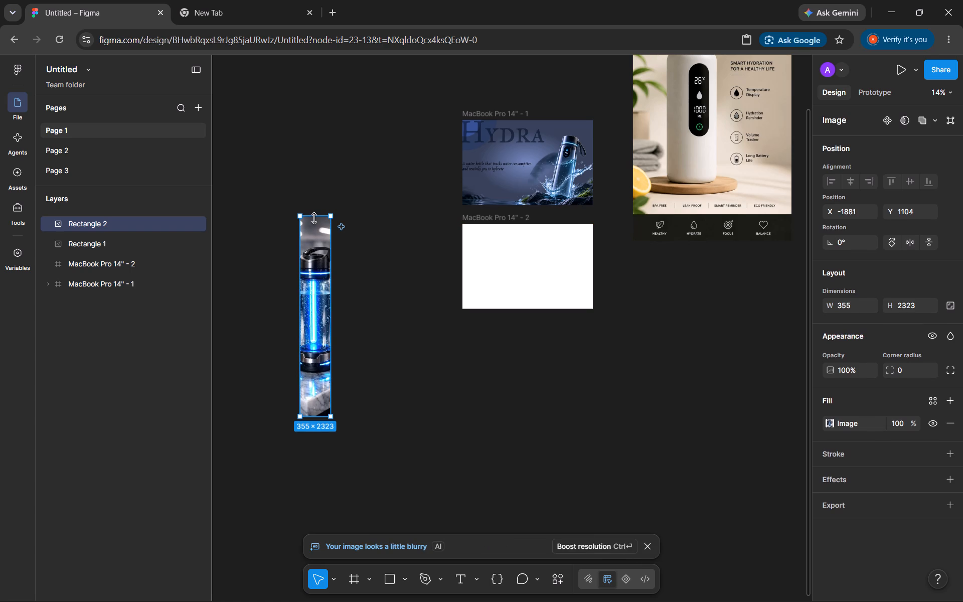
pyautogui.click(298, 219)
pyautogui.moveTo(298, 219); pyautogui.dragTo(310, 278)
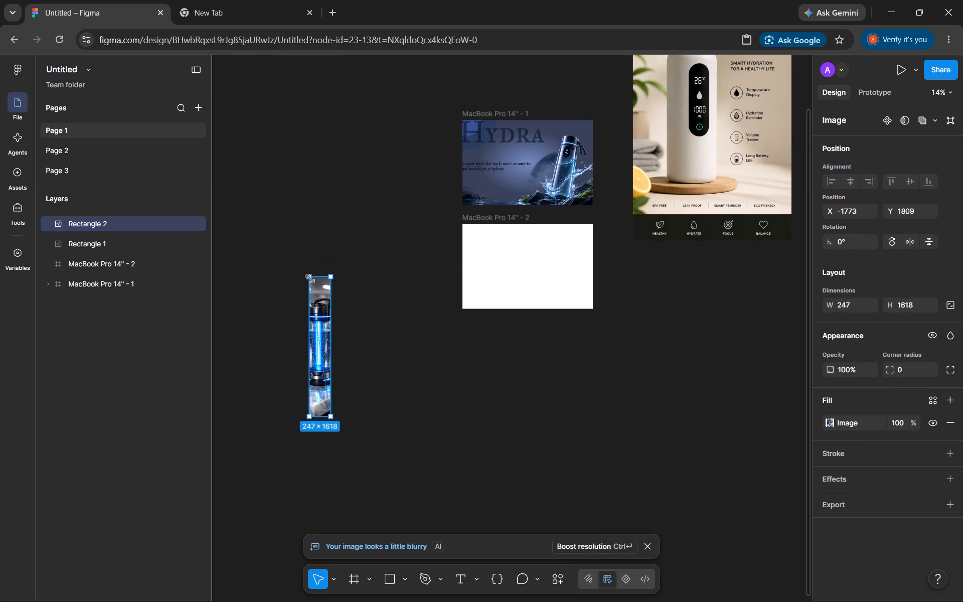
pyautogui.moveTo(310, 278); pyautogui.dragTo(312, 280)
pyautogui.scroll(1, 312, 280)
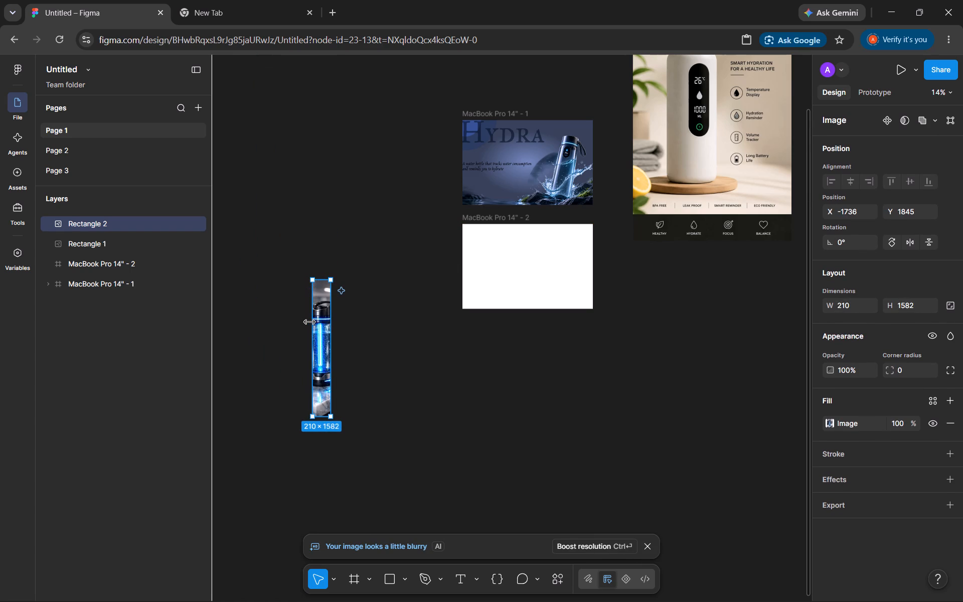
pyautogui.moveTo(309, 322); pyautogui.dragTo(240, 316)
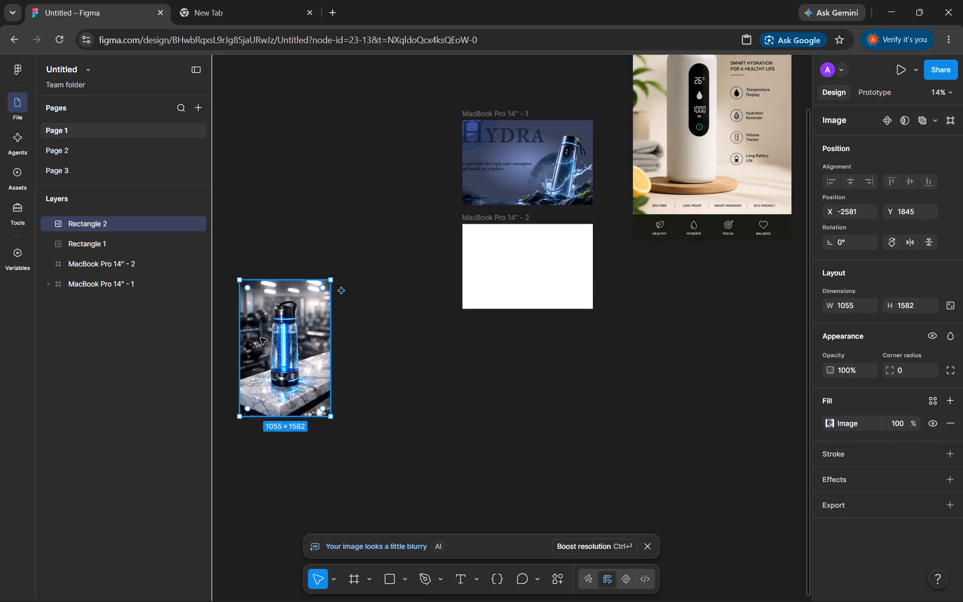
# Remove the background from the blue bottle image.
pyautogui.click(268, 339)
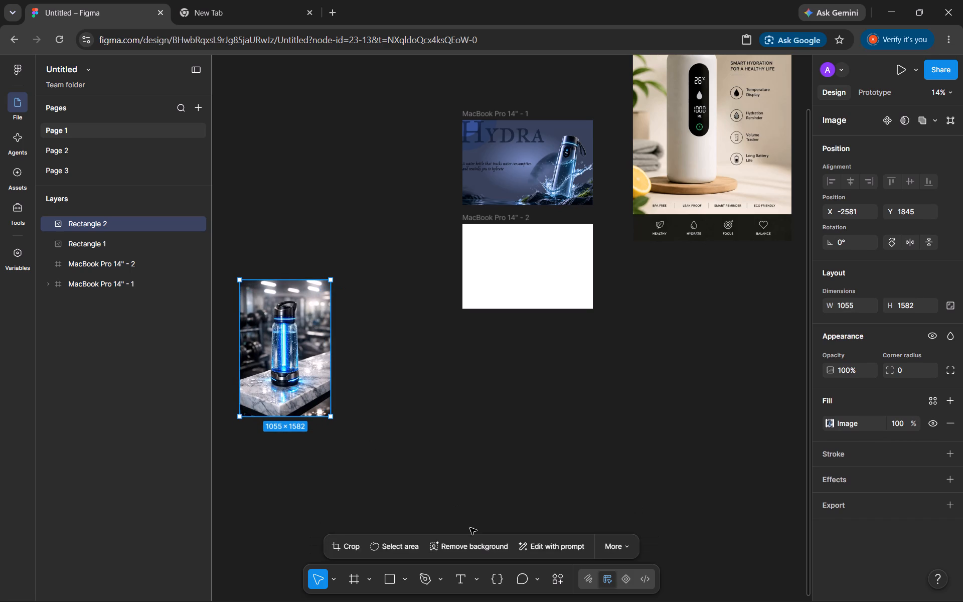
pyautogui.click(467, 545)
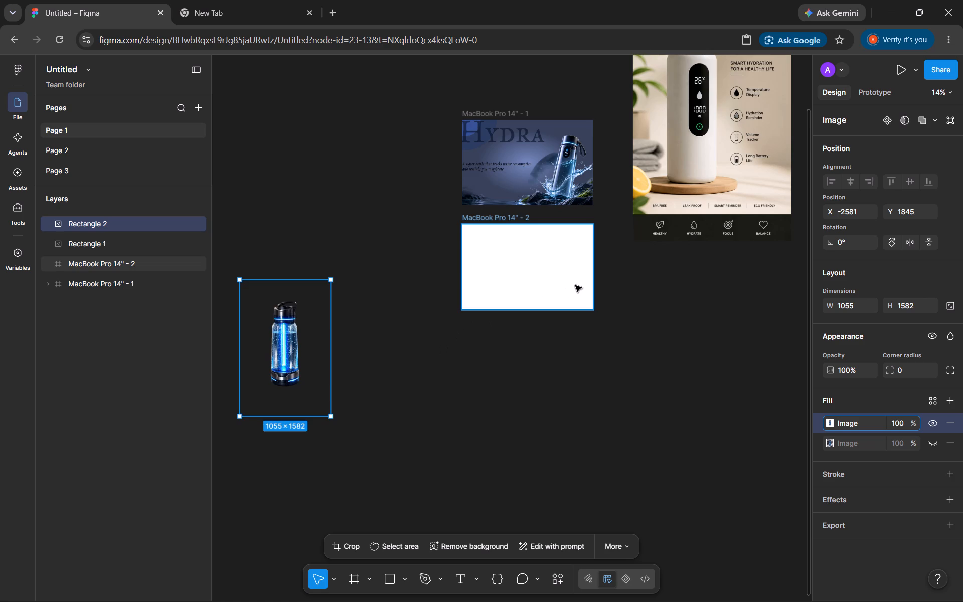
# Switch to Color Hunt, copy the deep purple 500071 from the dark purple and cream palette, and return to the Figma file.
pyautogui.scroll(-1, 575, 285)
pyautogui.hscroll(-1, 724, 397)
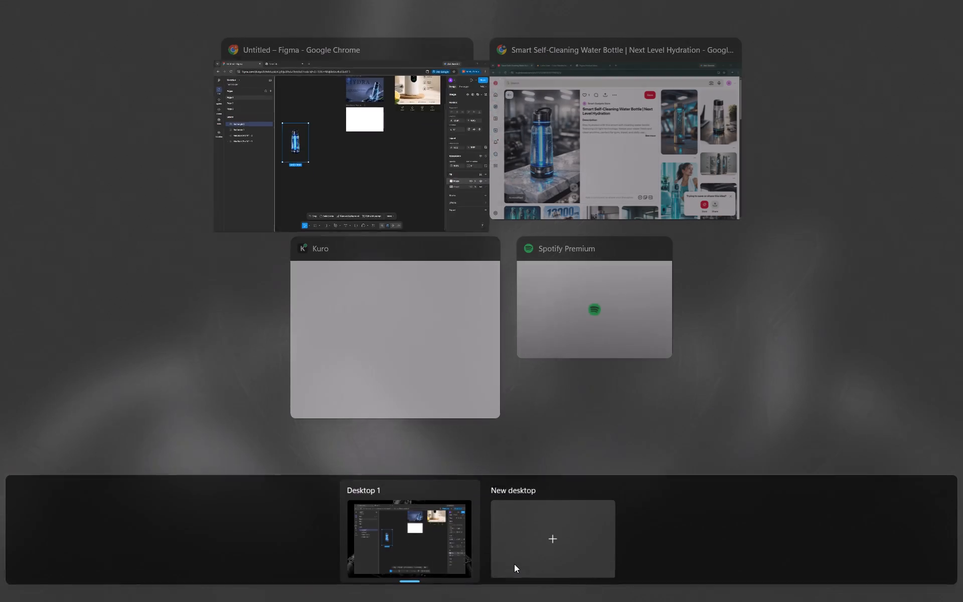
pyautogui.click(543, 175)
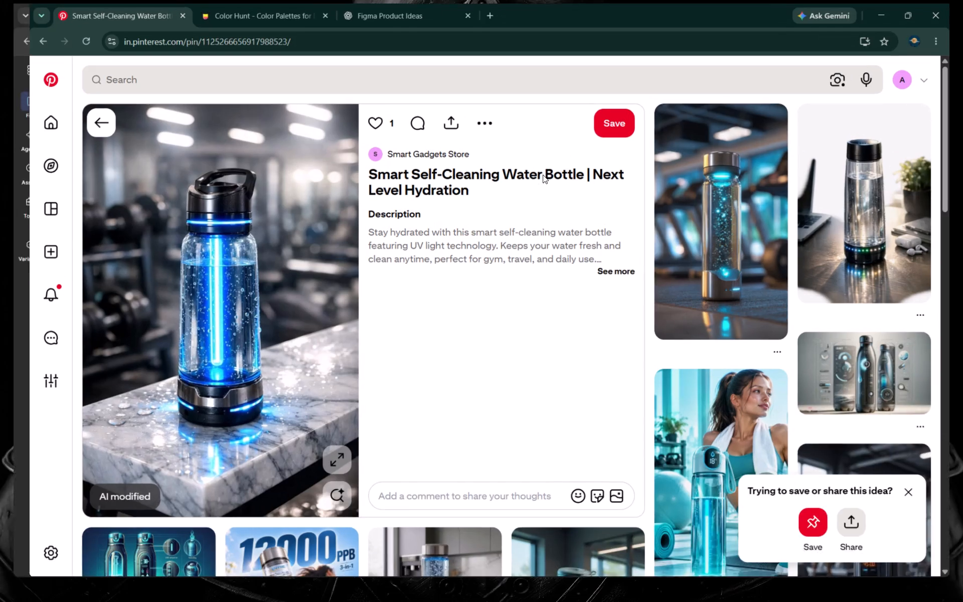
pyautogui.click(263, 1)
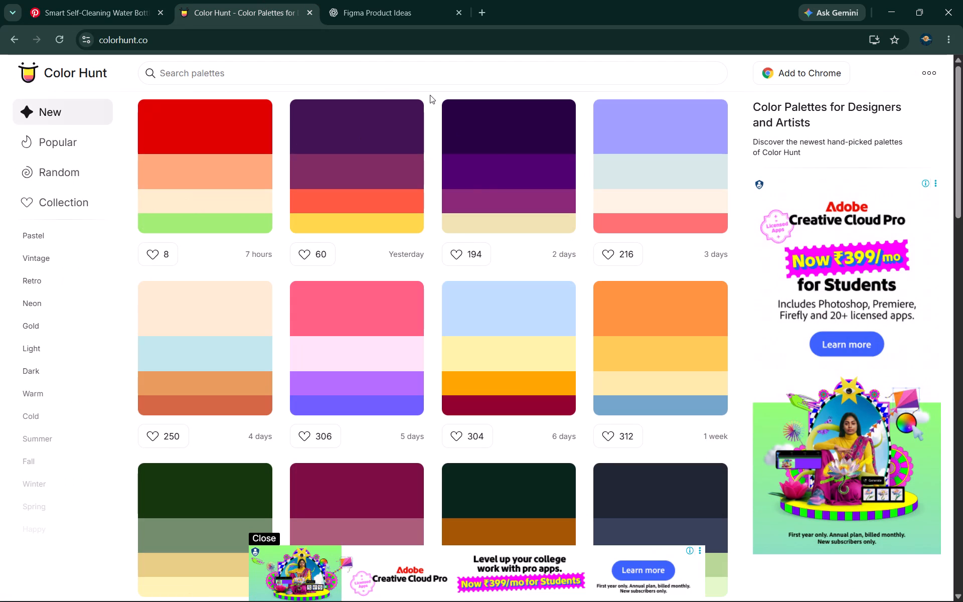
pyautogui.click(464, 180)
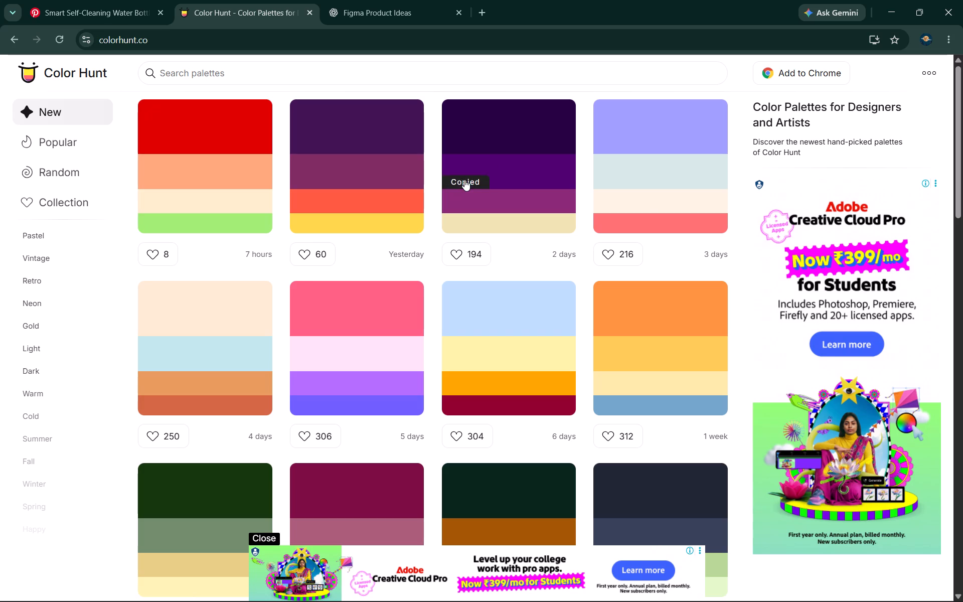
pyautogui.click(588, 95)
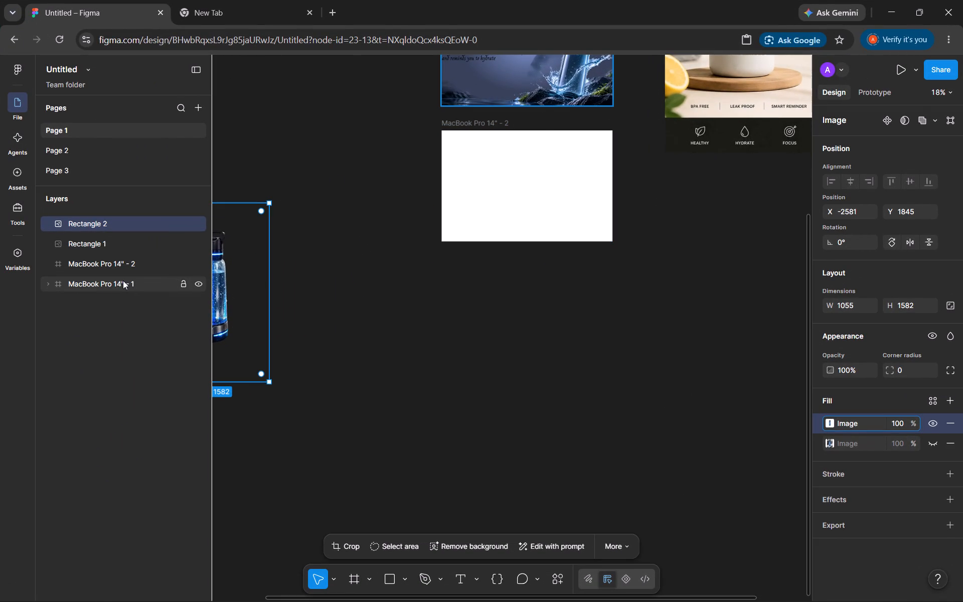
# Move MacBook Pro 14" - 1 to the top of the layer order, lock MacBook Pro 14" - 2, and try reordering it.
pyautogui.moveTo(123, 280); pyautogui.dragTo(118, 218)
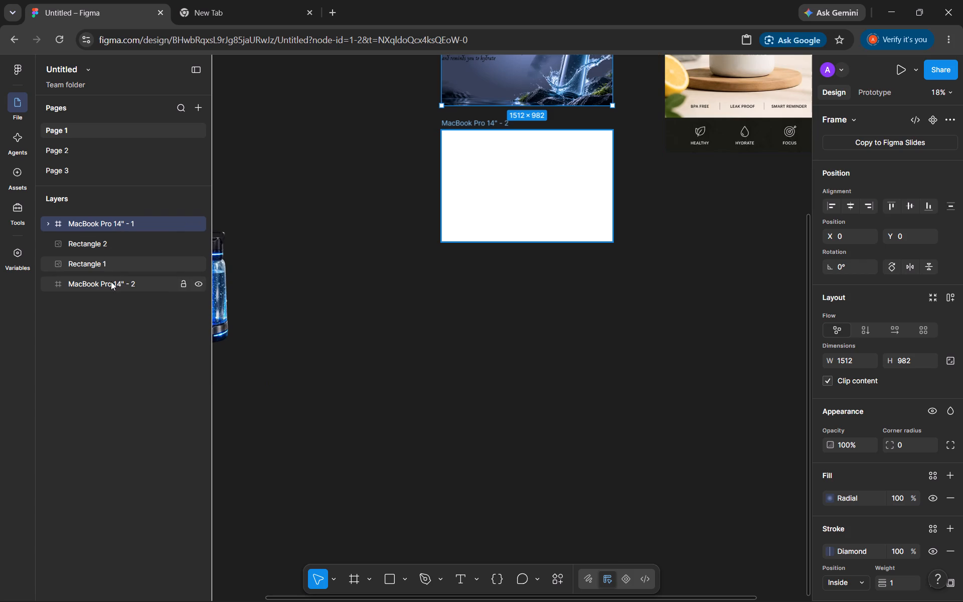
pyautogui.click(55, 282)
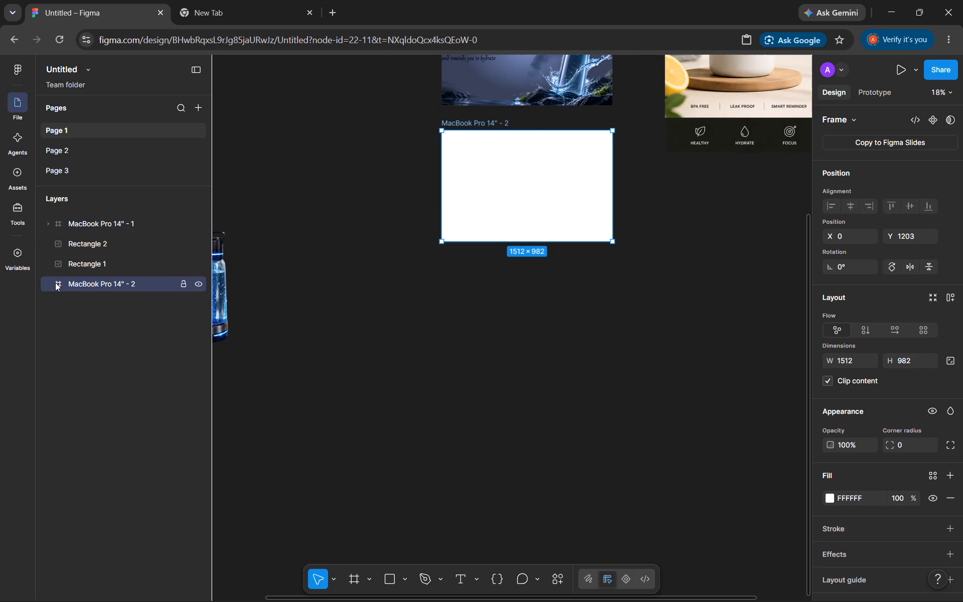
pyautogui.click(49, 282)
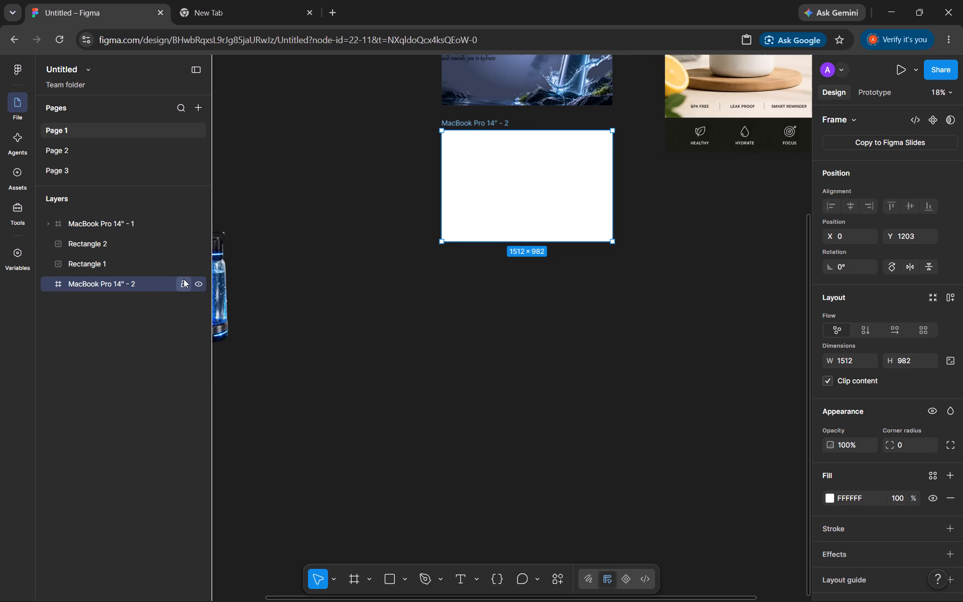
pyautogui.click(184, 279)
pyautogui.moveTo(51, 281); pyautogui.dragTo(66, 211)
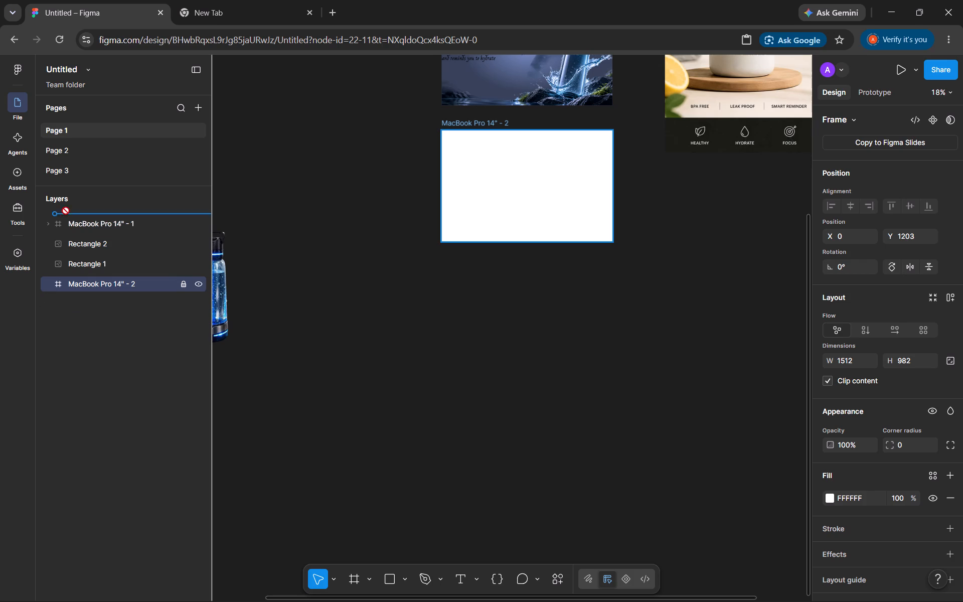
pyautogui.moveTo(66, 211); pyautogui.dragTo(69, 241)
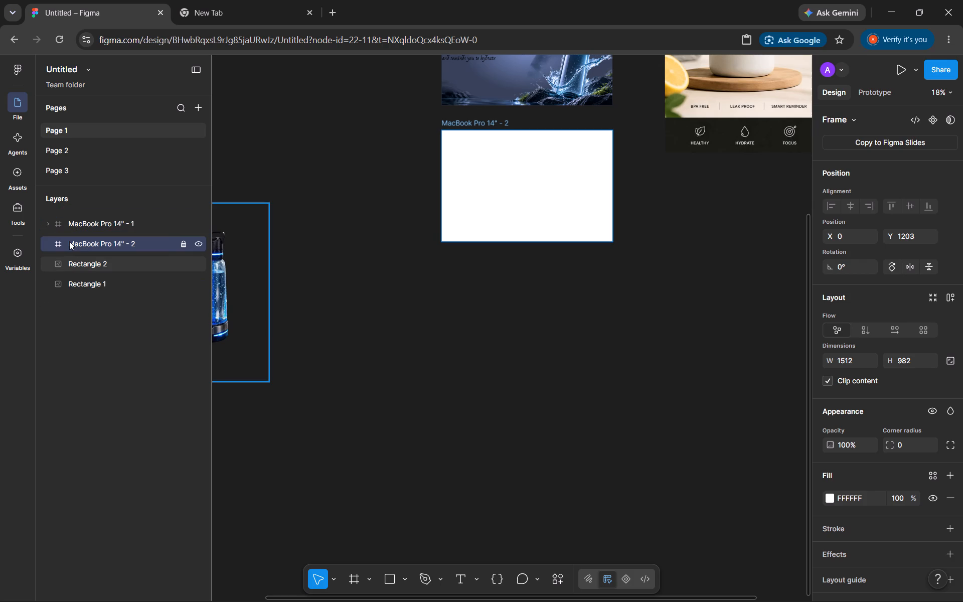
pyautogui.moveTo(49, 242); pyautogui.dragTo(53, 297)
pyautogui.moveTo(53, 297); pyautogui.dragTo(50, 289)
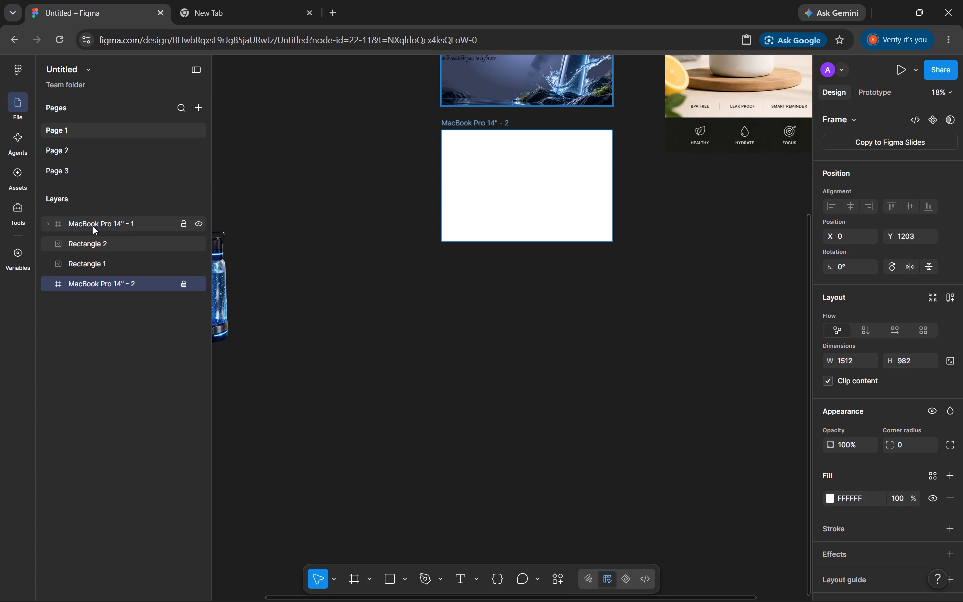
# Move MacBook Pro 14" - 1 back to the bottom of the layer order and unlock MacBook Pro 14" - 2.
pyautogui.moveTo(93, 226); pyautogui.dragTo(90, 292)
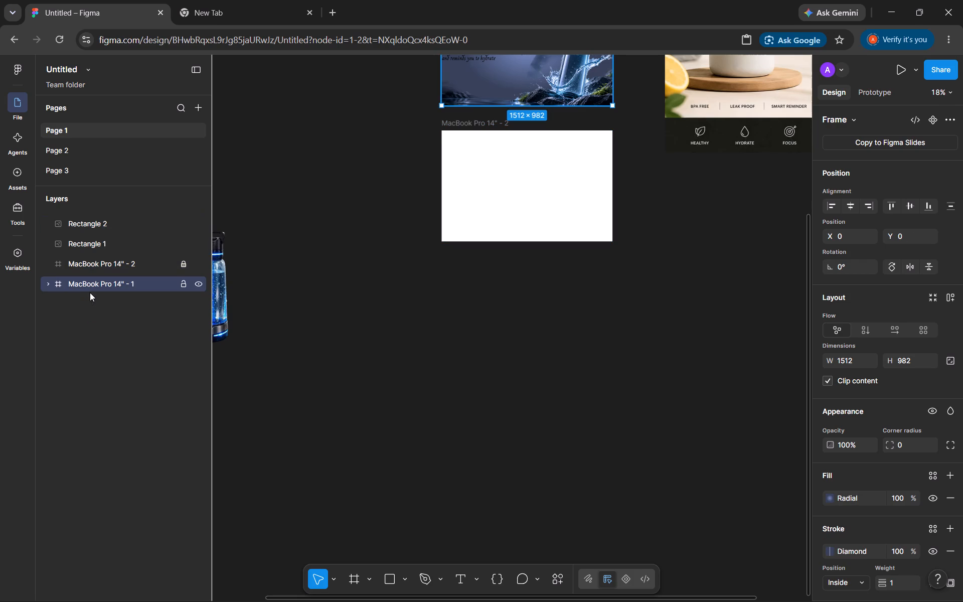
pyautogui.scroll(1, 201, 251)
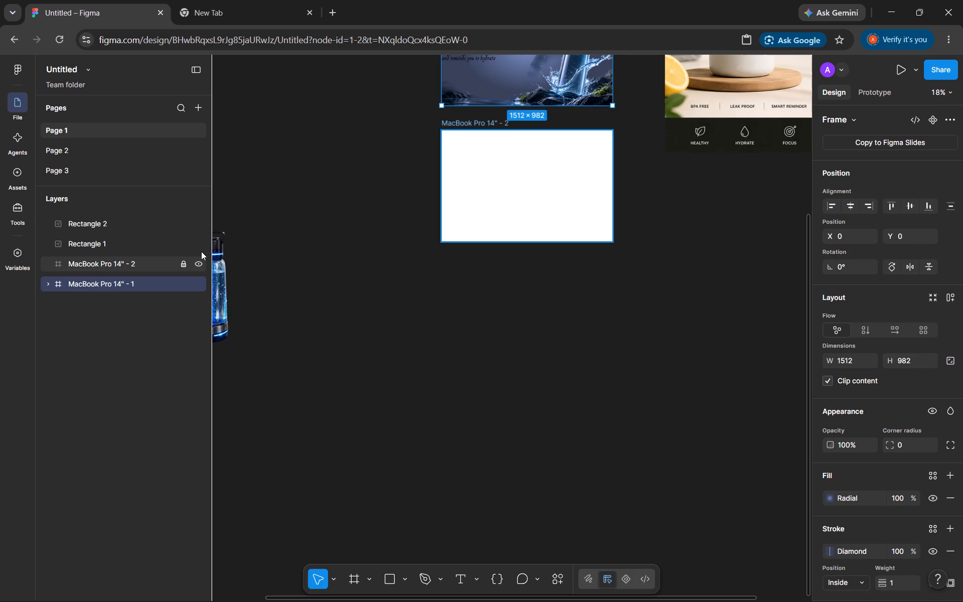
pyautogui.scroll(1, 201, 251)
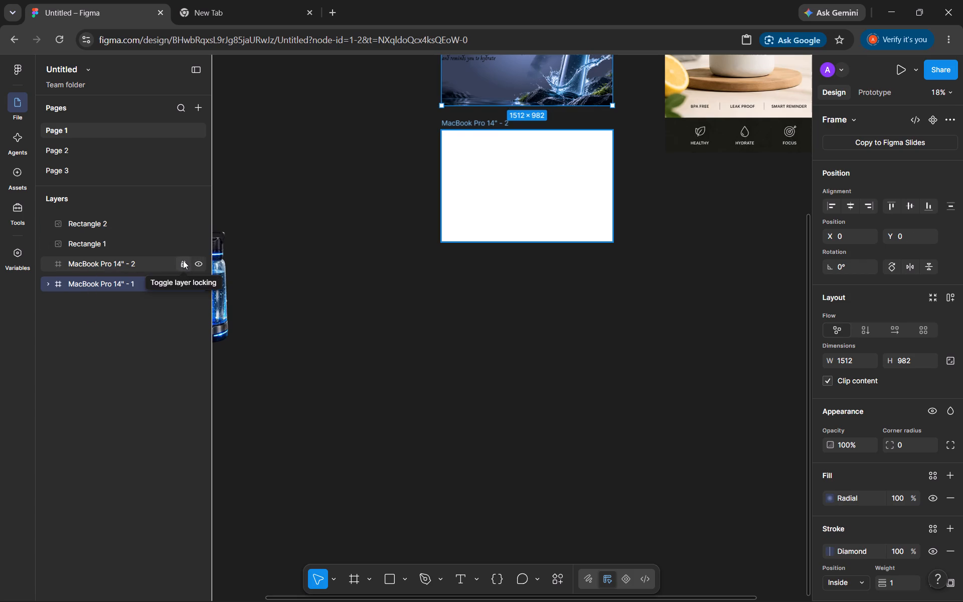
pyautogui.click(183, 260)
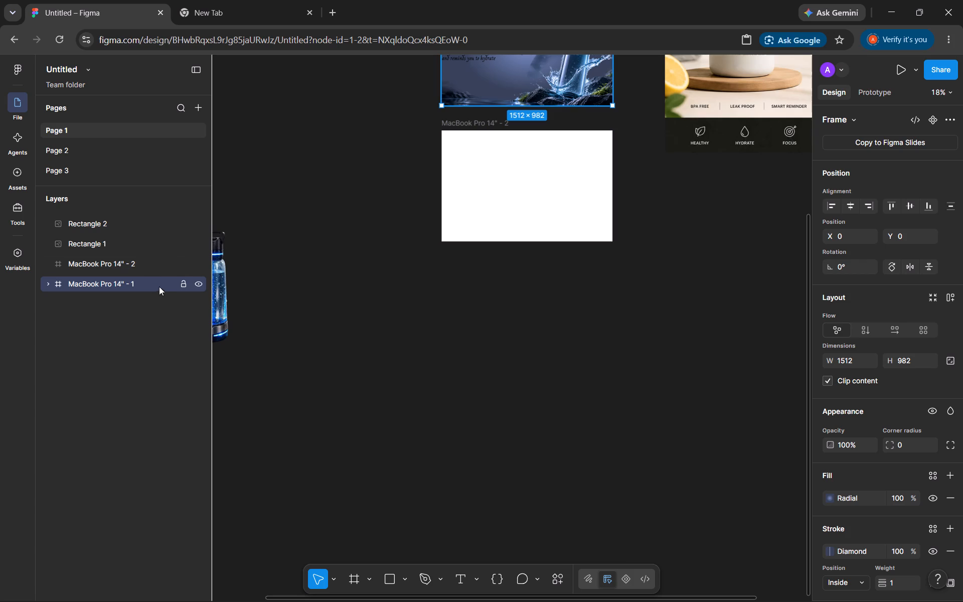
# Lock the MacBook Pro 14" - 1 frame and move MacBook Pro 14" - 2 to the top of the layer order.
pyautogui.click(185, 281)
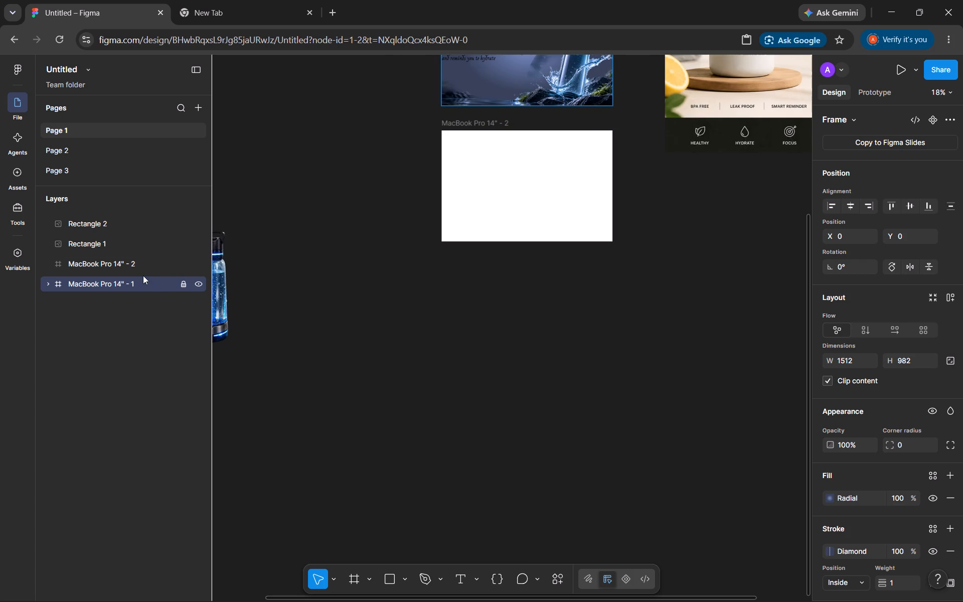
pyautogui.moveTo(133, 263); pyautogui.dragTo(106, 220)
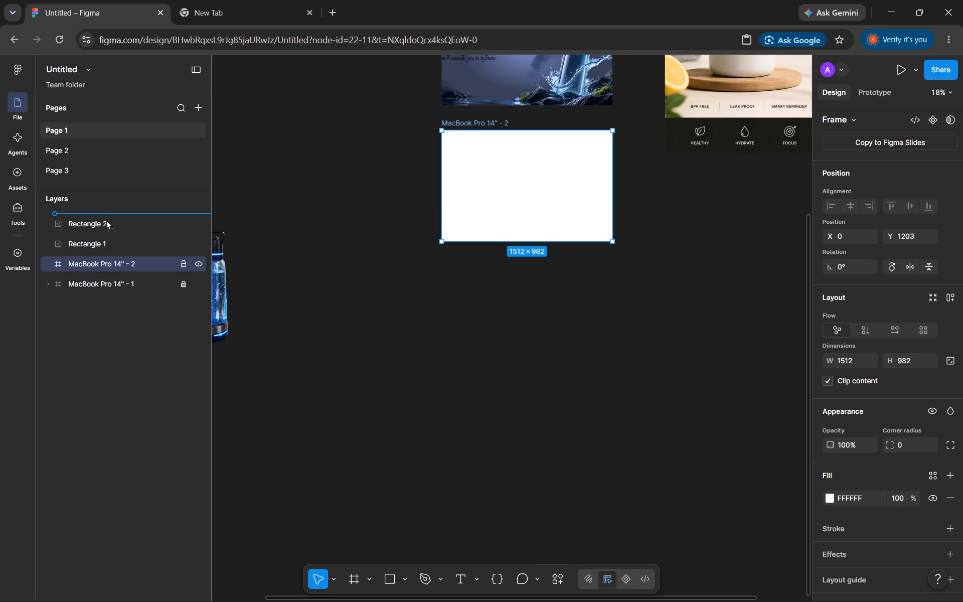
pyautogui.moveTo(106, 220); pyautogui.dragTo(104, 217)
pyautogui.scroll(1, 353, 277)
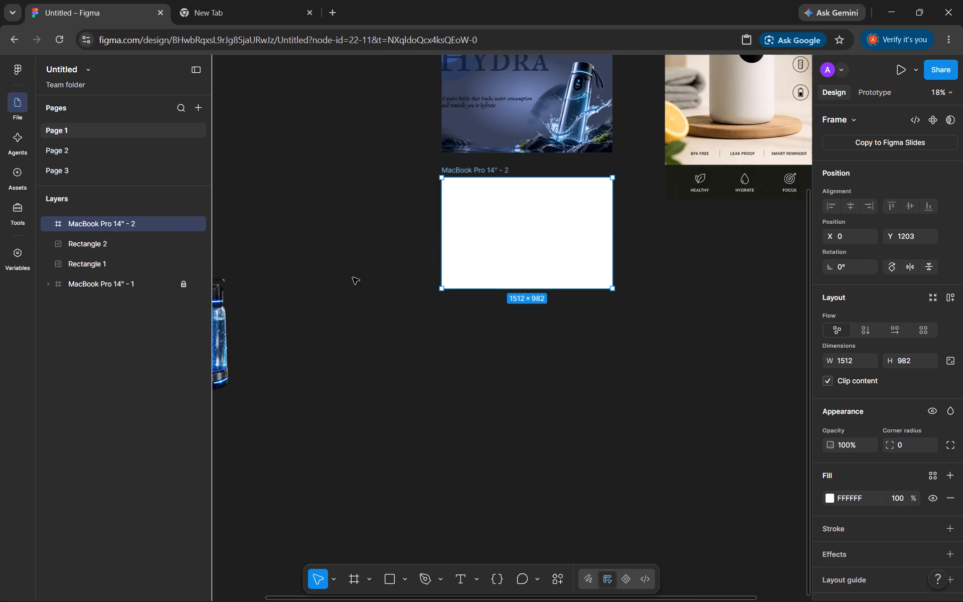
pyautogui.scroll(1, 353, 277)
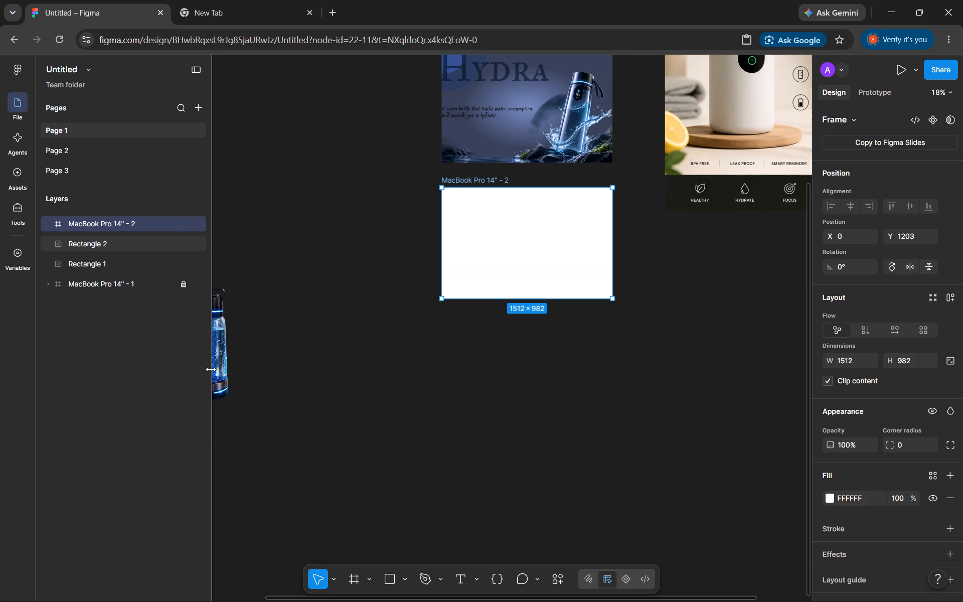
# Fill the MacBook Pro 14" - 2 frame with the copied 500071 and adjust the colour to the blue-violet 5C3AC3.
pyautogui.click(514, 260)
pyautogui.click(862, 494)
pyautogui.press('BackSpace')
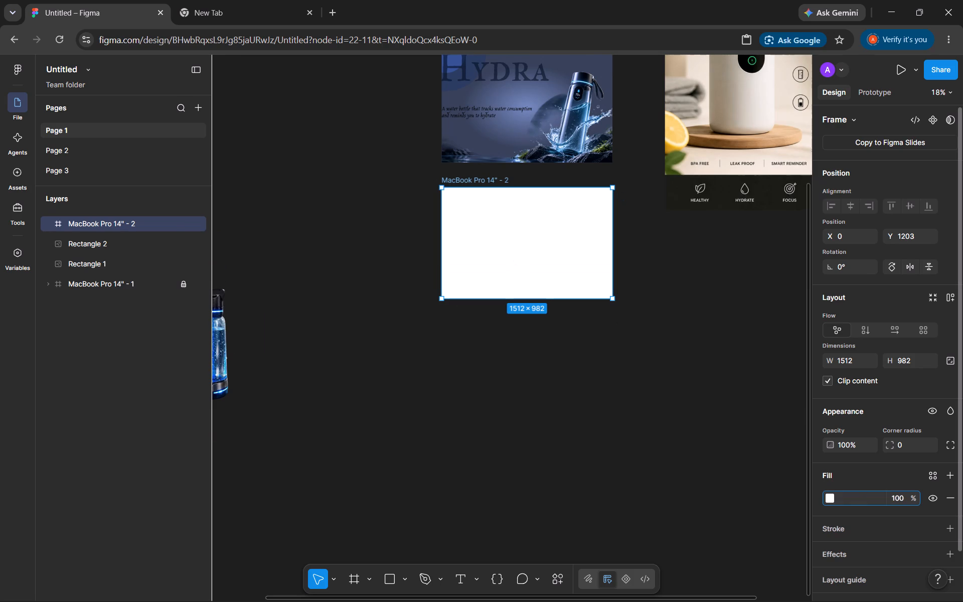
pyautogui.hotkey('ctrl', 'v')
pyautogui.press('Return')
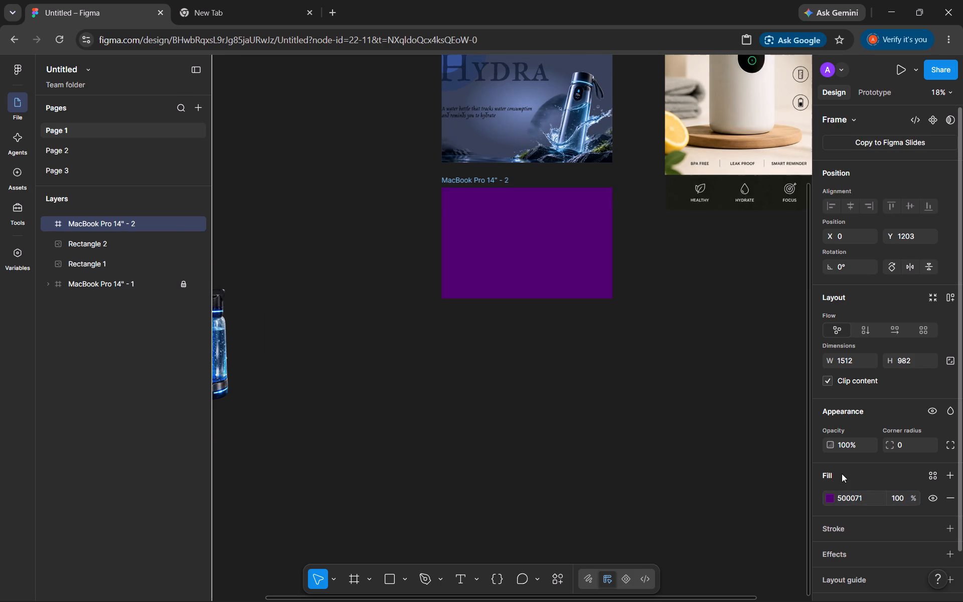
pyautogui.click(833, 494)
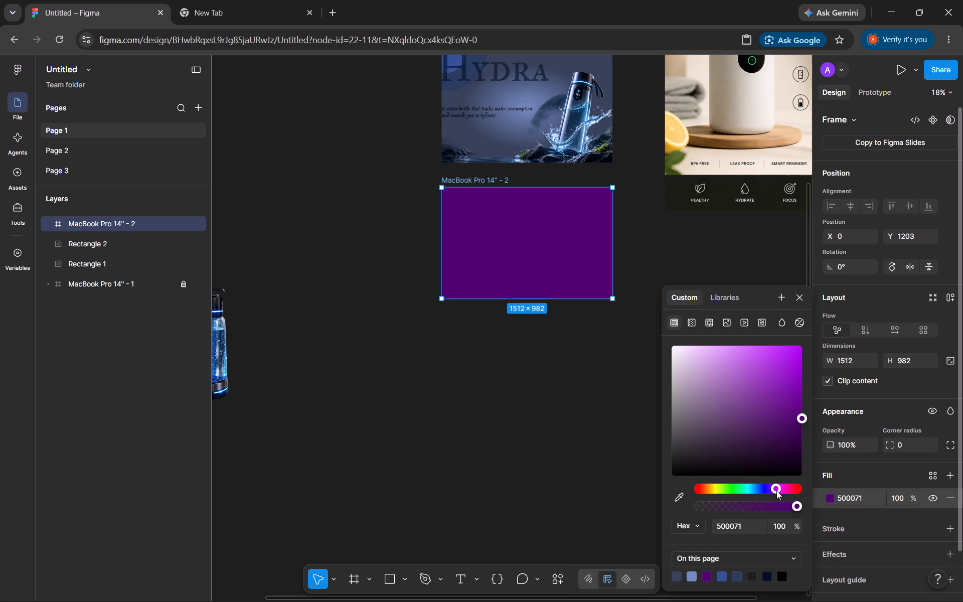
pyautogui.moveTo(776, 491); pyautogui.dragTo(768, 486)
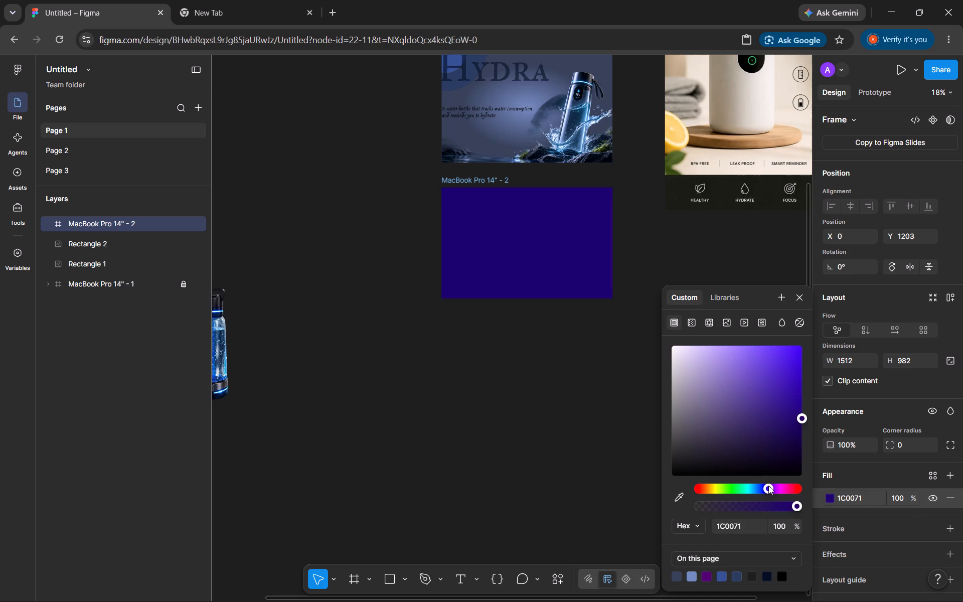
pyautogui.moveTo(801, 415); pyautogui.dragTo(777, 393)
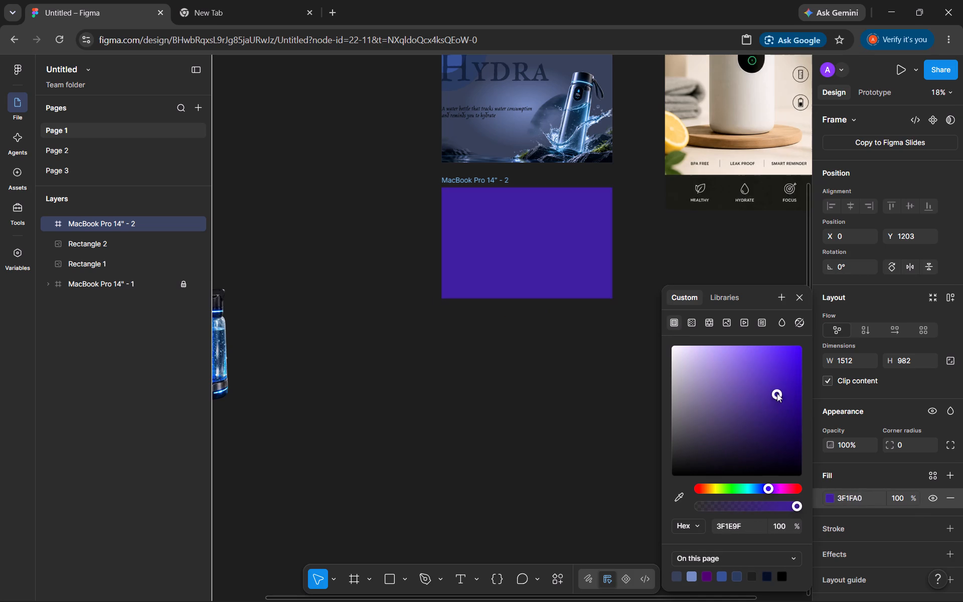
pyautogui.moveTo(777, 393); pyautogui.dragTo(759, 385)
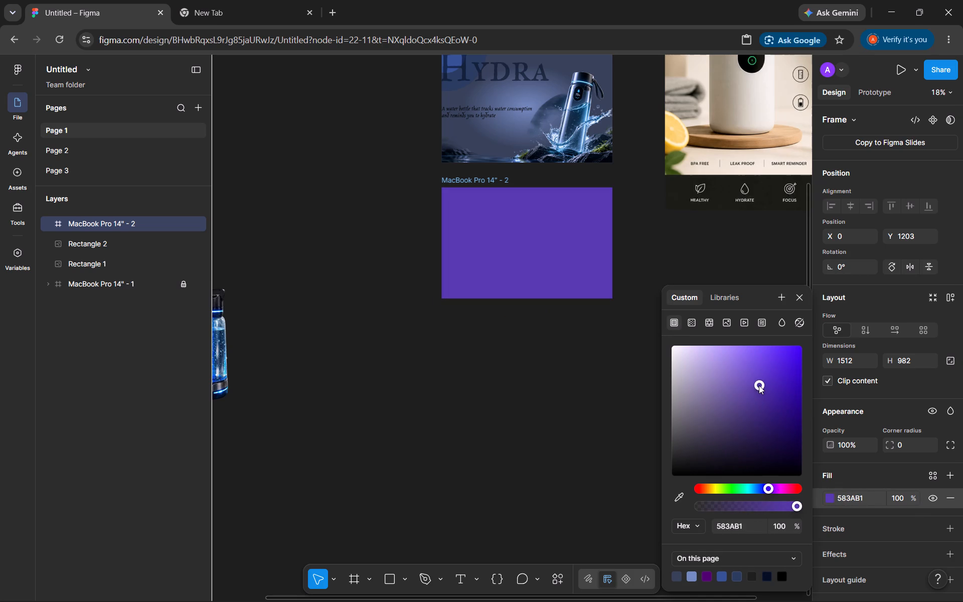
pyautogui.moveTo(759, 385); pyautogui.dragTo(763, 376)
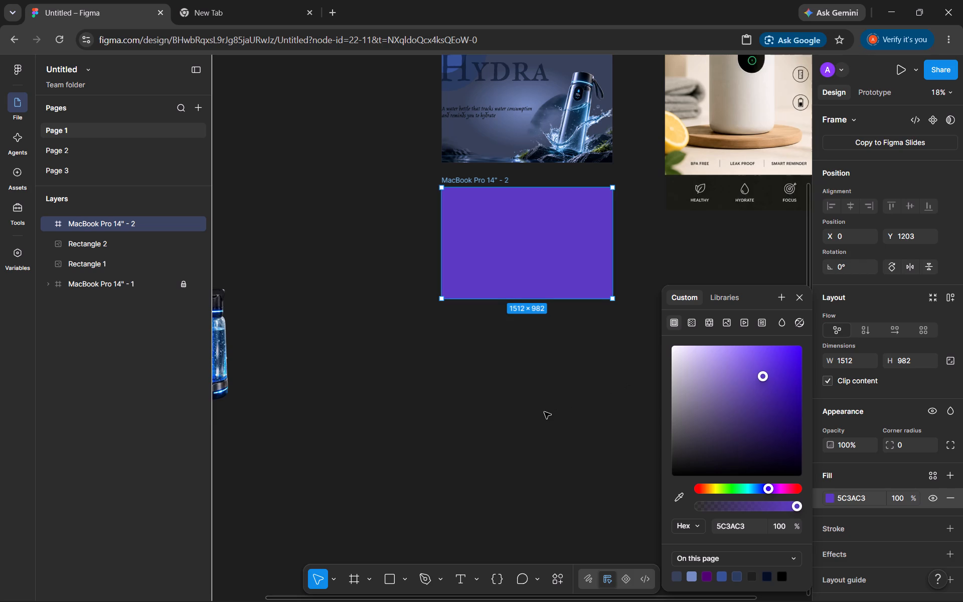
# Move the blue glowing bottle cut-out, Rectangle 2, into the MacBook Pro 14" - 2 frame at about X 228, Y -201.
pyautogui.hscroll(1, 544, 412)
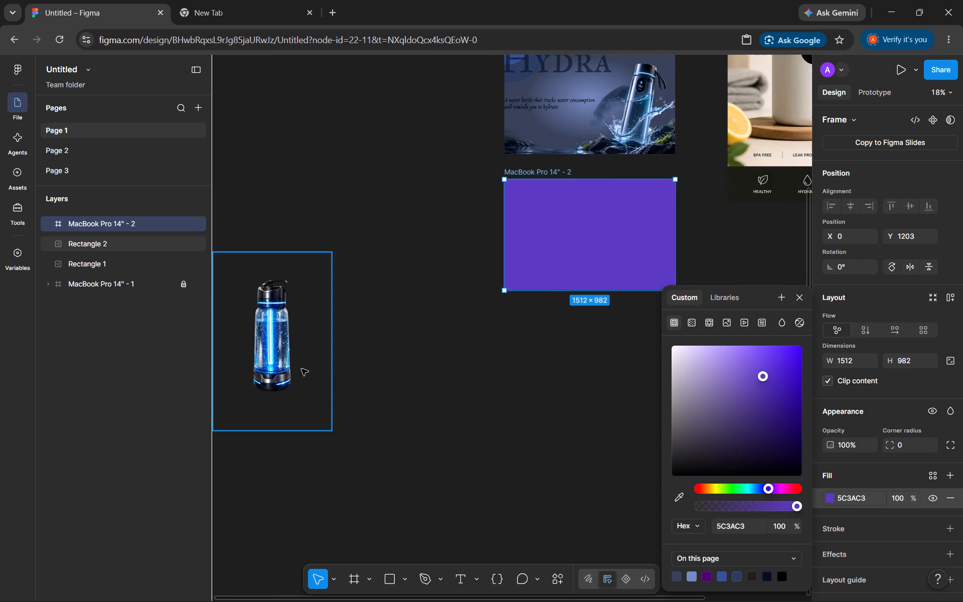
pyautogui.moveTo(281, 360); pyautogui.dragTo(551, 267)
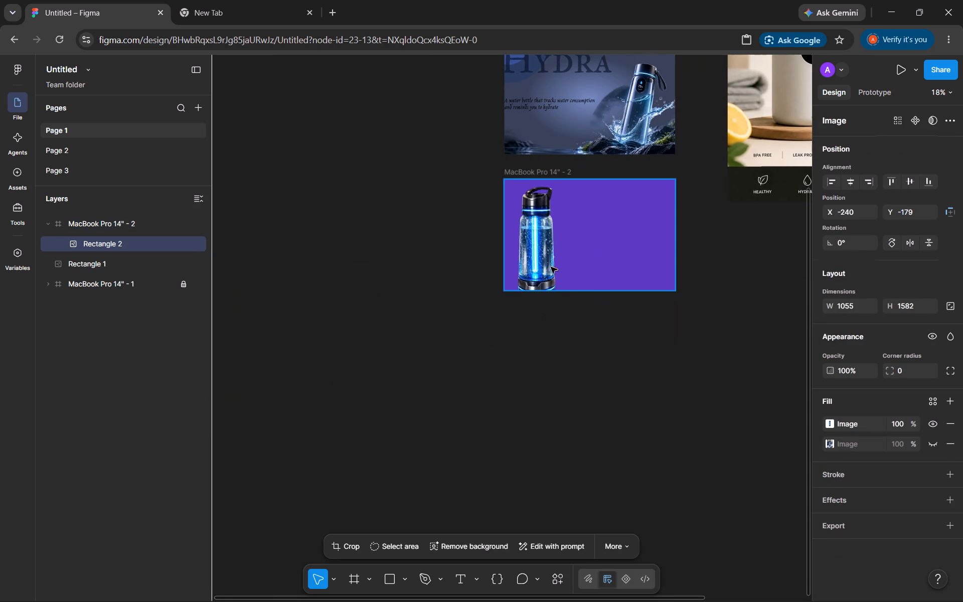
pyautogui.moveTo(551, 267); pyautogui.dragTo(600, 265)
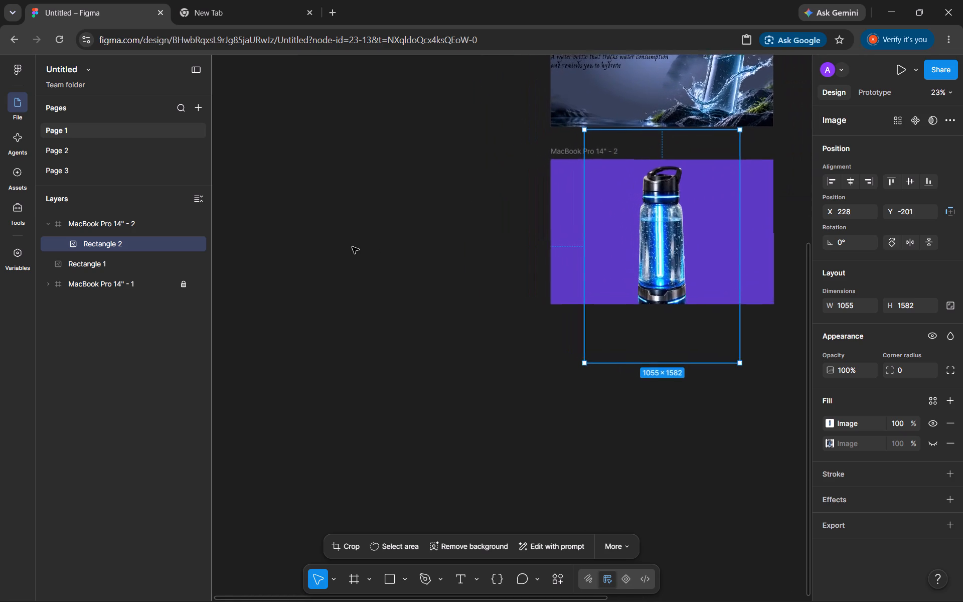
# Round the bottle image's corners to a radius of 527.5.
pyautogui.hscroll(-4, 352, 247)
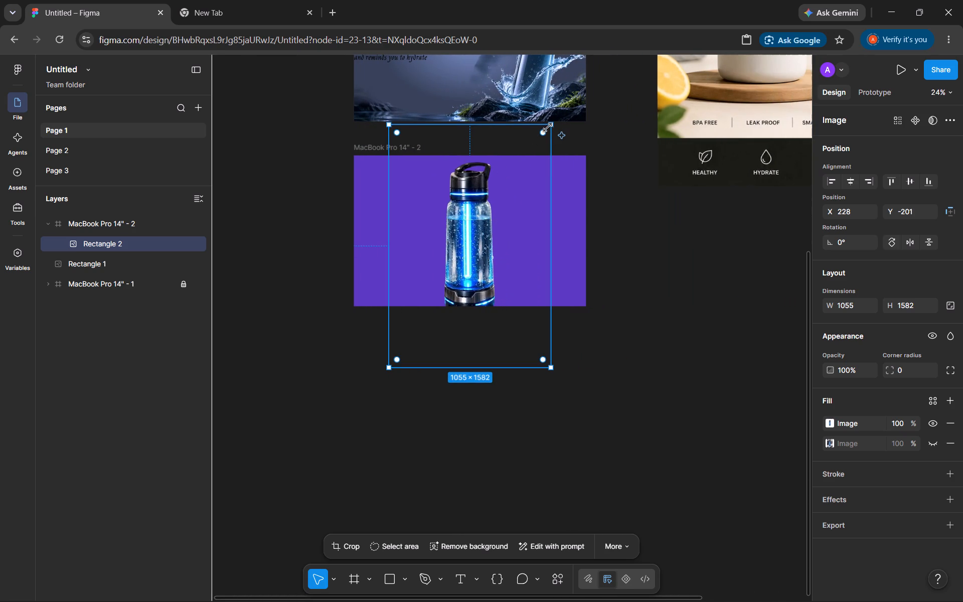
pyautogui.moveTo(541, 132); pyautogui.dragTo(471, 227)
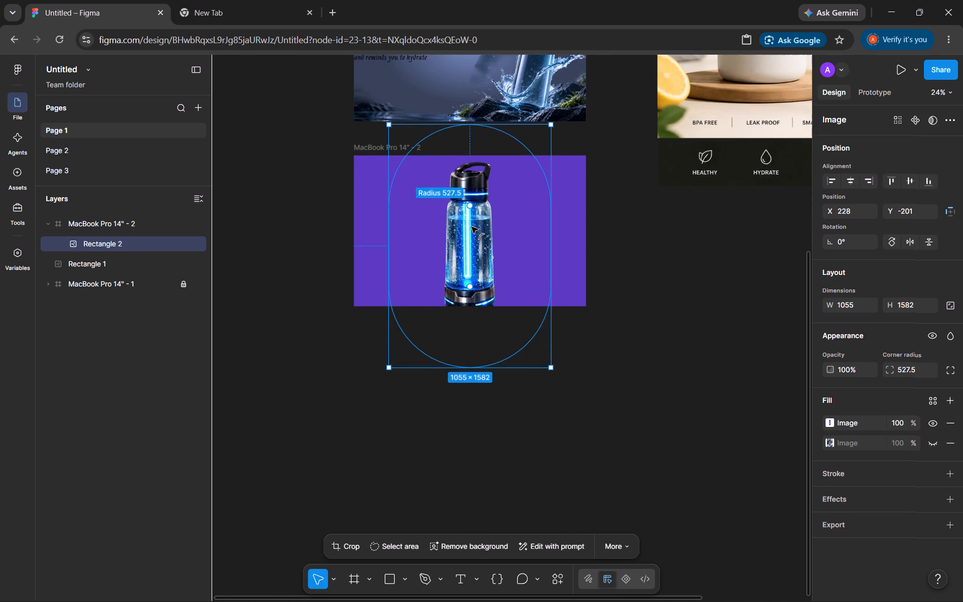
pyautogui.moveTo(471, 227); pyautogui.dragTo(467, 233)
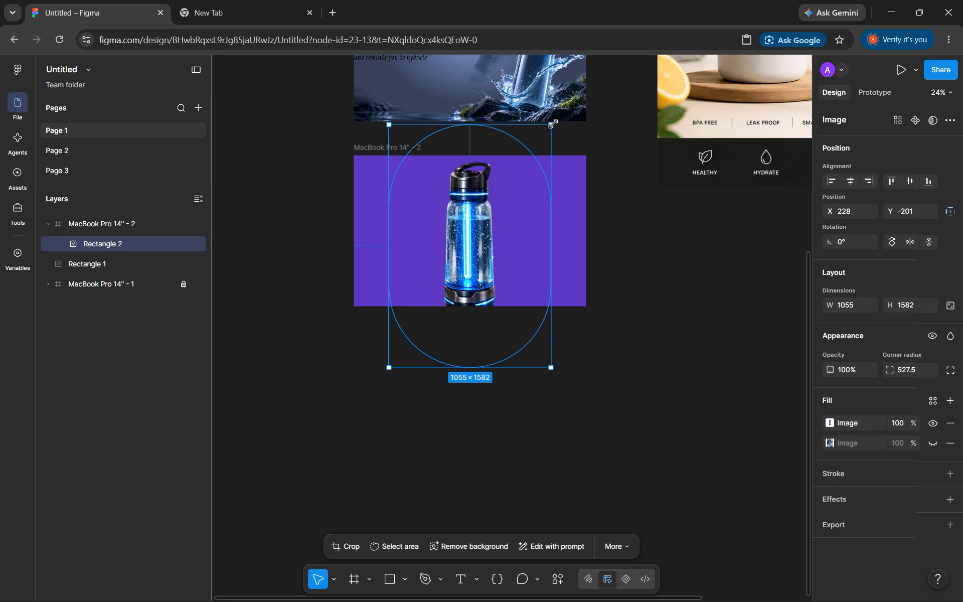
# Scale the bottle image down to 674 × 1011 and place it against the frame's right edge at X 838, Y 0.
pyautogui.moveTo(553, 124); pyautogui.dragTo(529, 160)
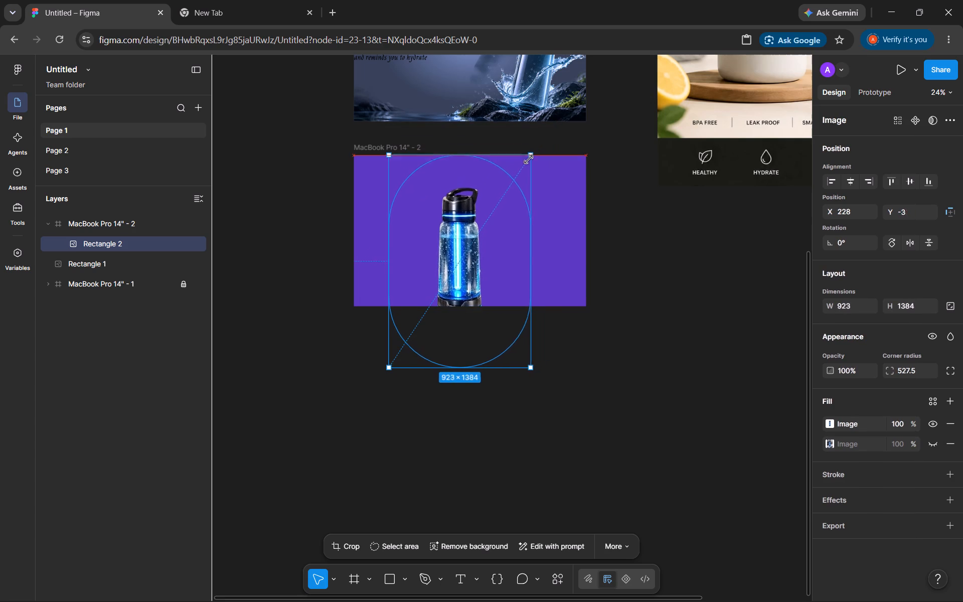
pyautogui.moveTo(529, 160); pyautogui.dragTo(492, 230)
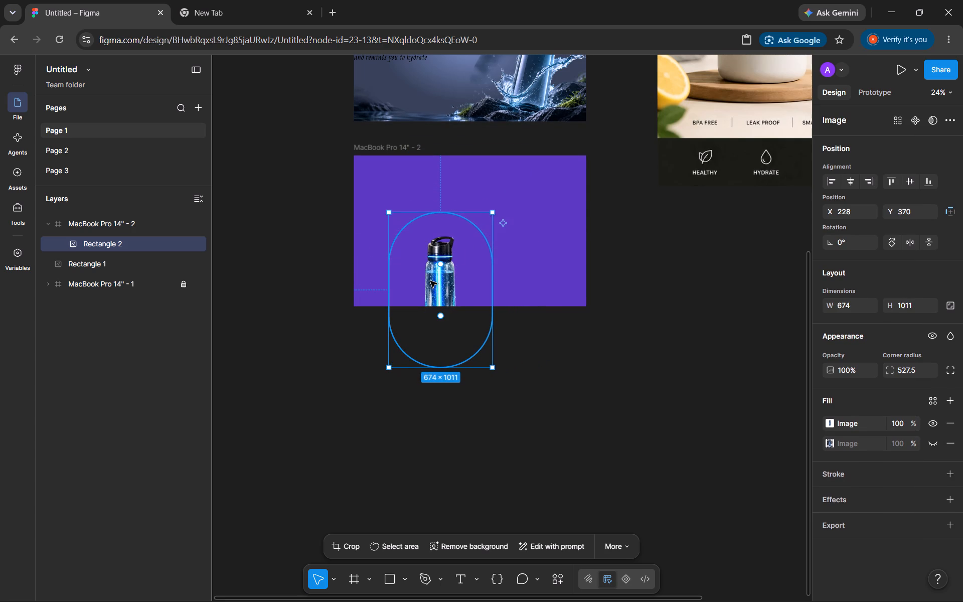
pyautogui.moveTo(431, 281); pyautogui.dragTo(458, 227)
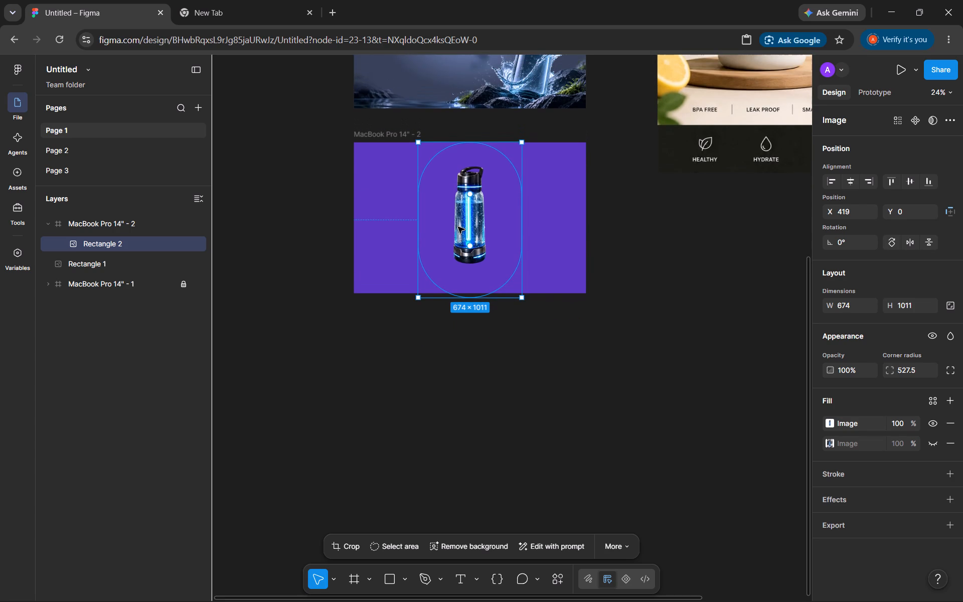
pyautogui.moveTo(472, 217); pyautogui.dragTo(540, 219)
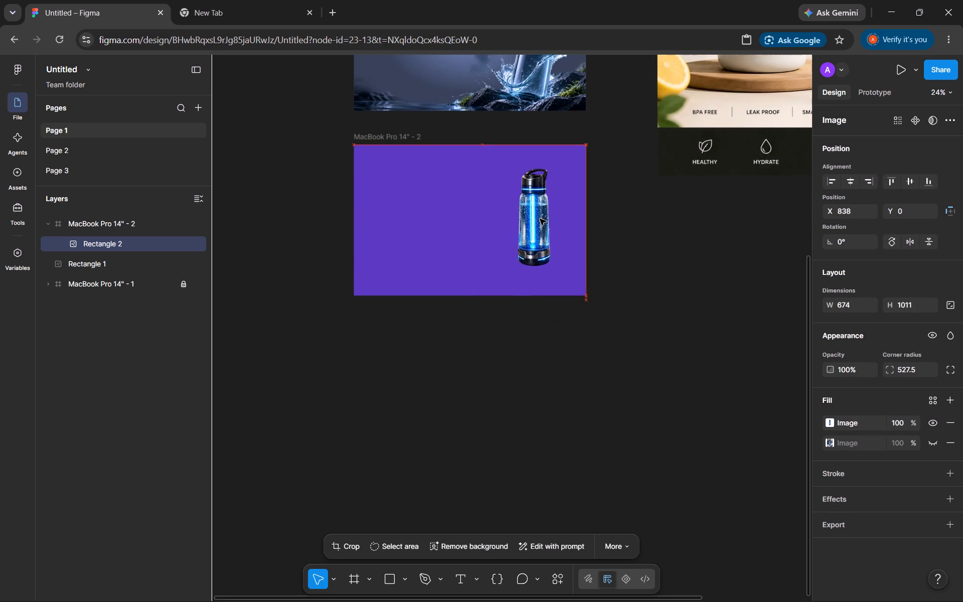
pyautogui.moveTo(540, 219); pyautogui.dragTo(538, 220)
pyautogui.moveTo(538, 220); pyautogui.dragTo(539, 220)
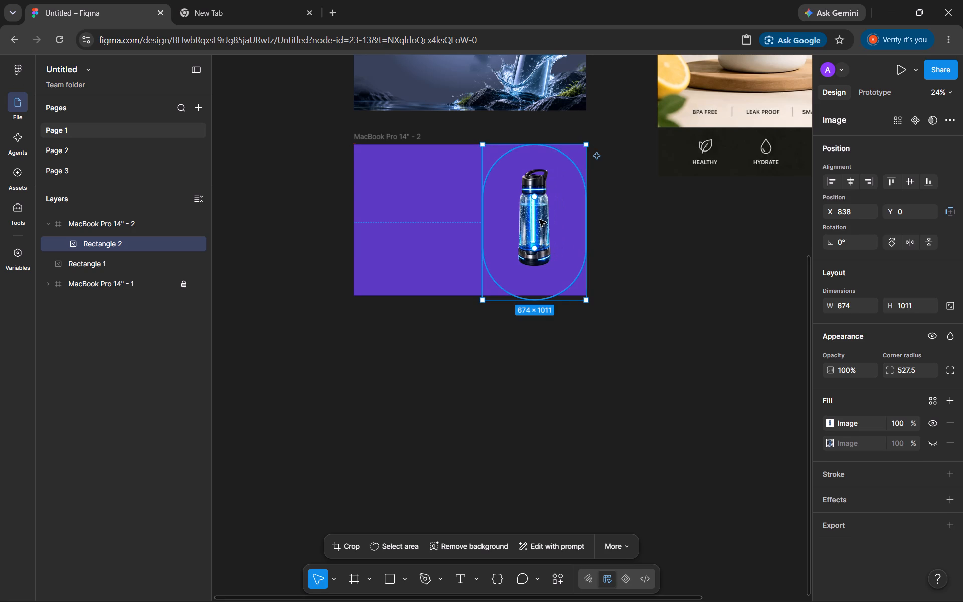
pyautogui.click(543, 220)
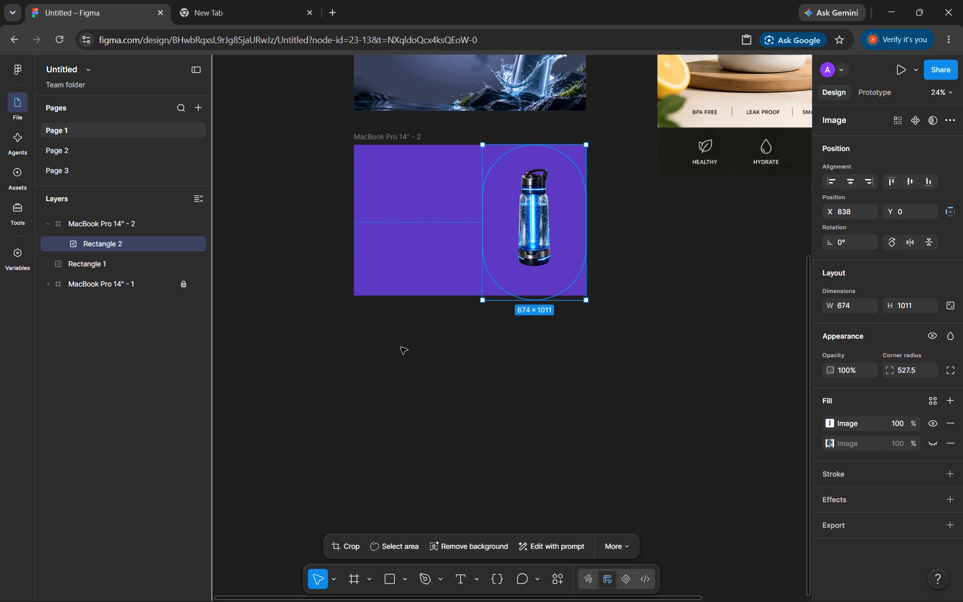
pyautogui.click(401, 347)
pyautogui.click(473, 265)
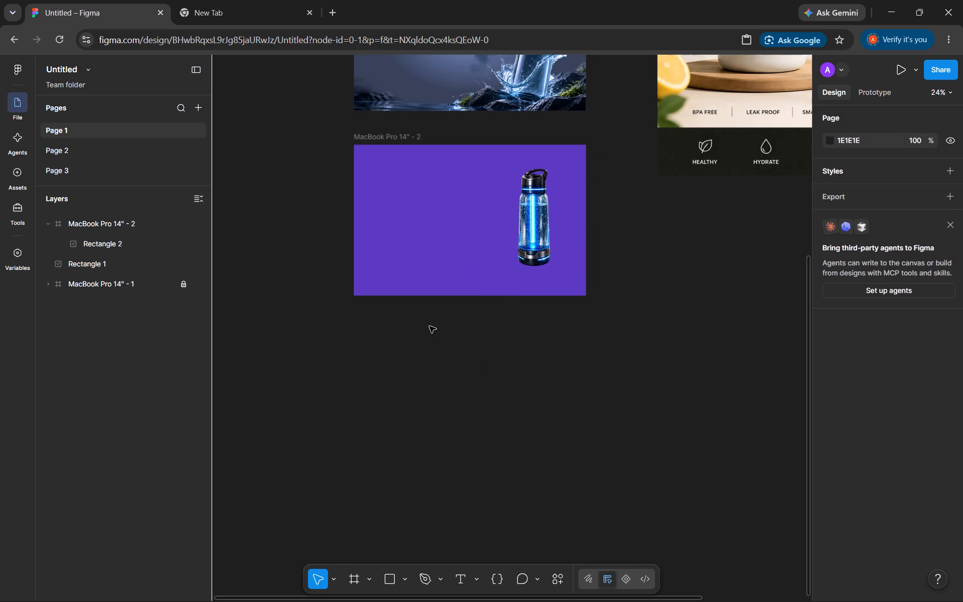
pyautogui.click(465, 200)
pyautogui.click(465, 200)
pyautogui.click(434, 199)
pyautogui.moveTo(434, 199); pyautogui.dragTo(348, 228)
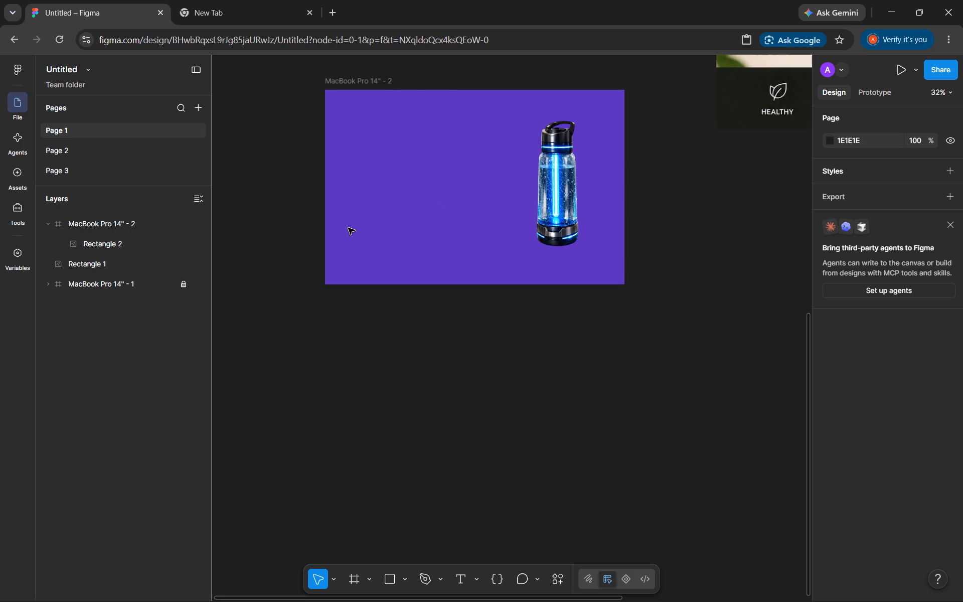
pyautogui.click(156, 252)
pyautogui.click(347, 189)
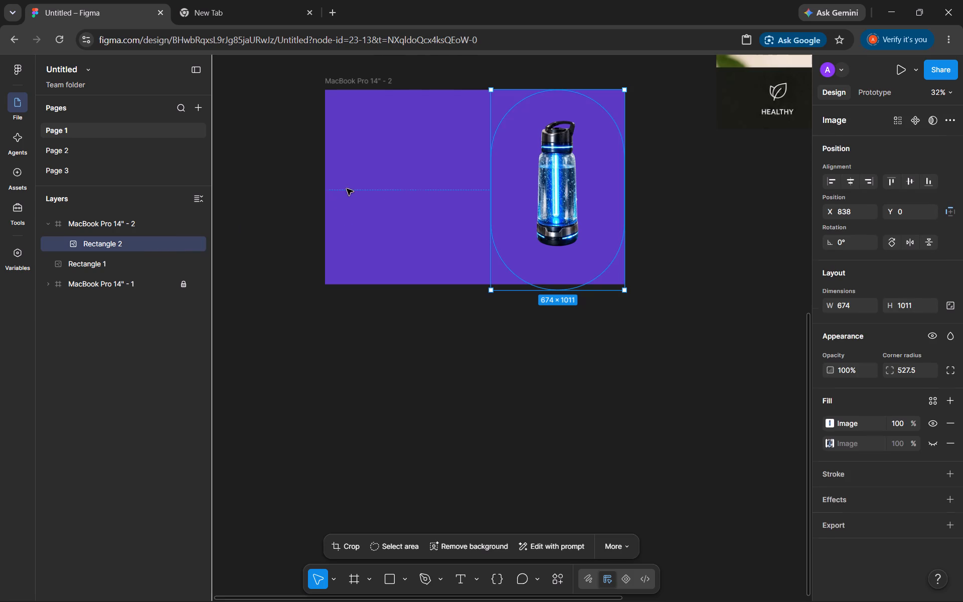
# Change the MacBook Pro 14" - 2 frame's fill to a radial gradient from 5C3AC3 to 2C1C5D.
pyautogui.click(164, 214)
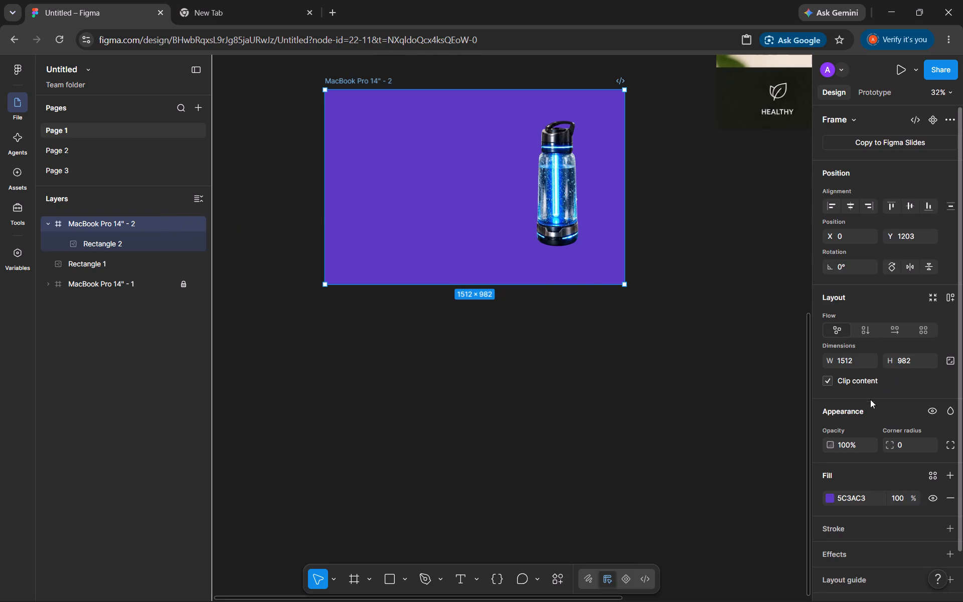
pyautogui.scroll(-1, 860, 441)
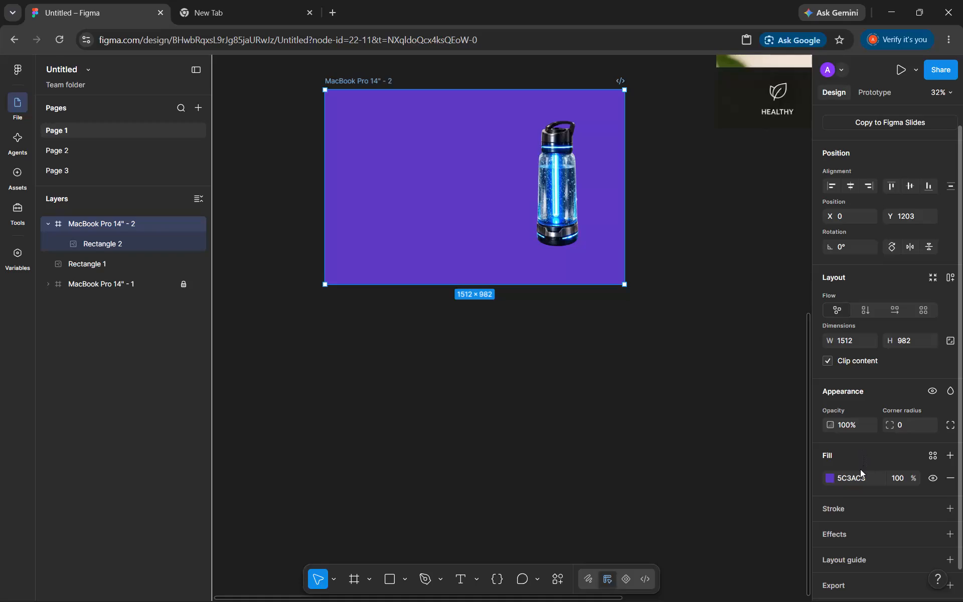
pyautogui.click(858, 478)
pyautogui.click(830, 479)
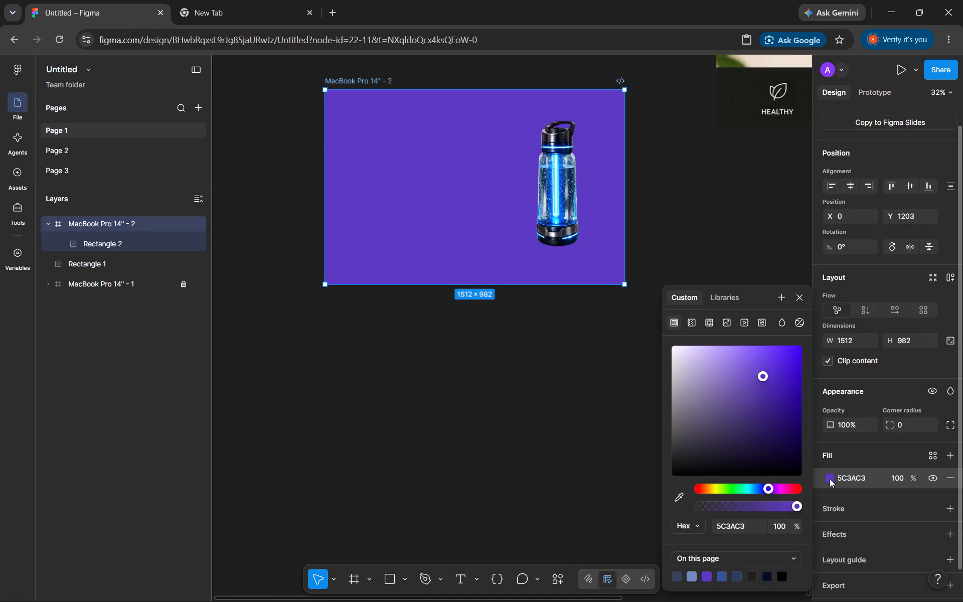
pyautogui.click(688, 318)
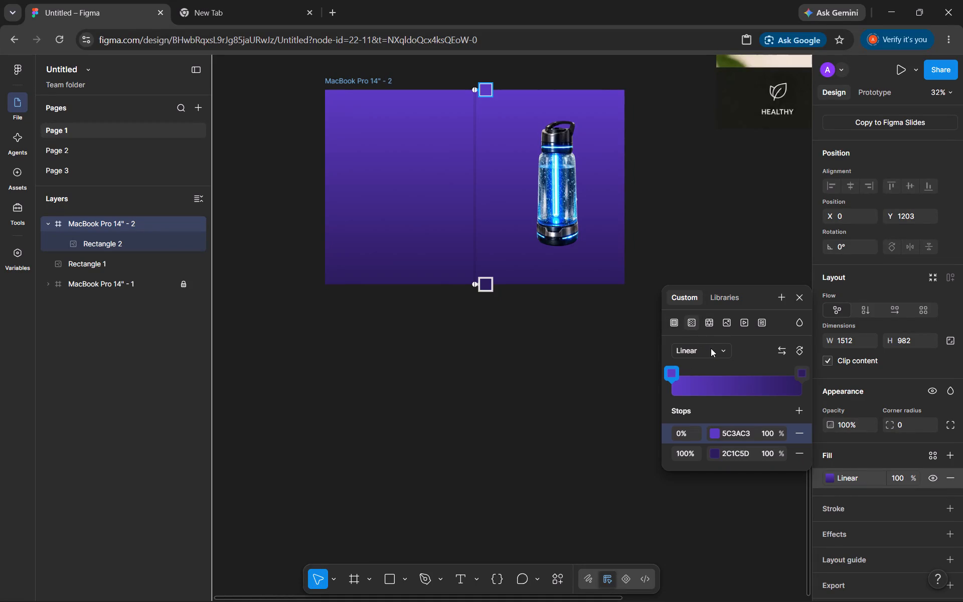
pyautogui.click(711, 348)
pyautogui.click(708, 370)
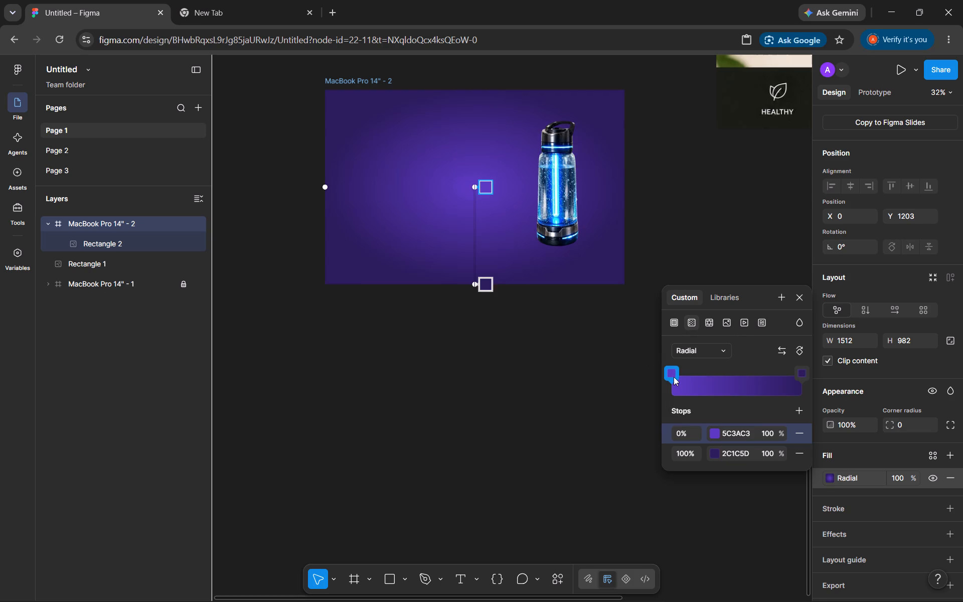
# Move the gradient's 5C3AC3 stop to 45% to widen the bright centre, keeping only two stops.
pyautogui.moveTo(674, 377); pyautogui.dragTo(685, 379)
pyautogui.click(685, 379)
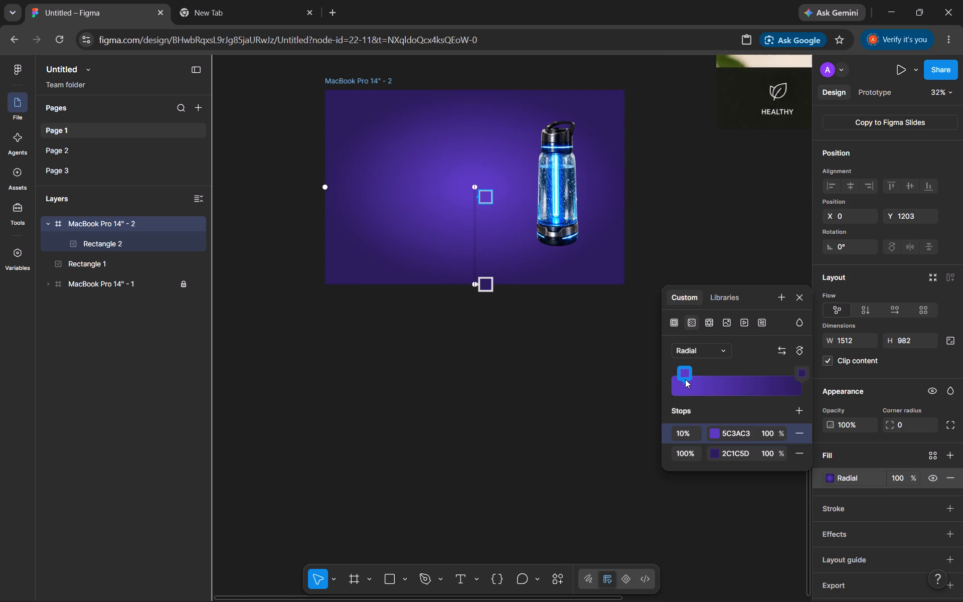
pyautogui.click(718, 381)
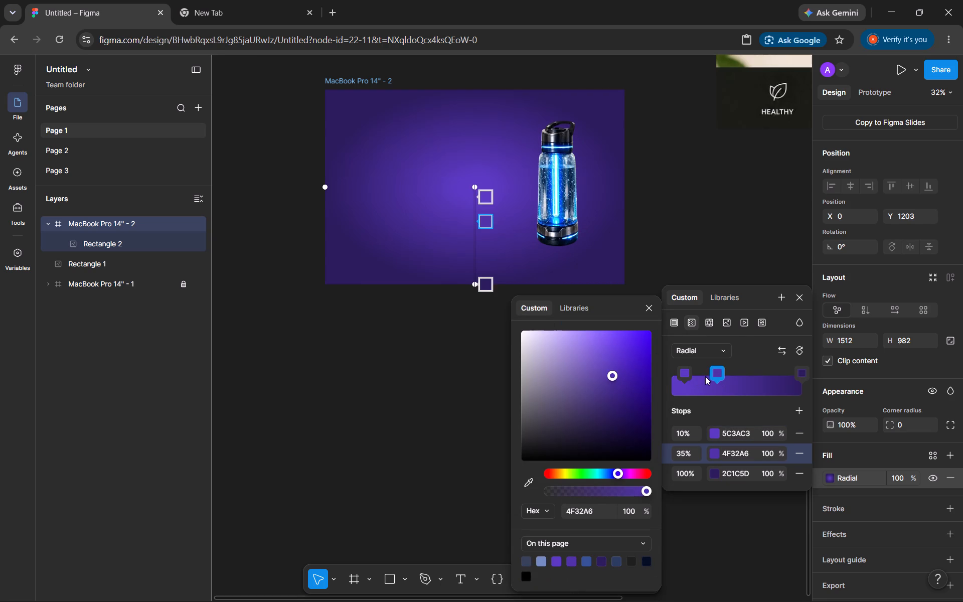
pyautogui.press('BackSpace')
pyautogui.click(682, 387)
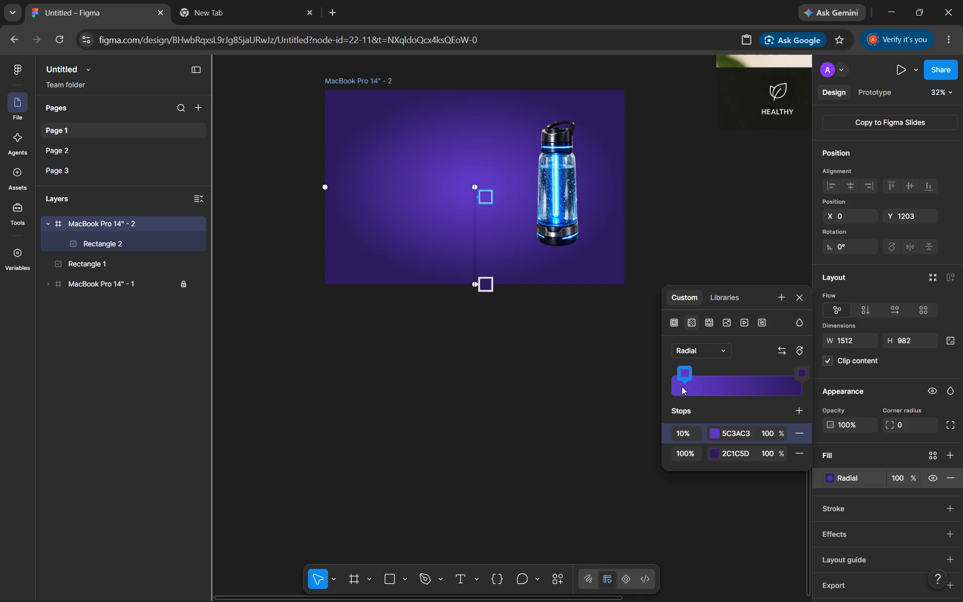
pyautogui.moveTo(683, 374); pyautogui.dragTo(719, 370)
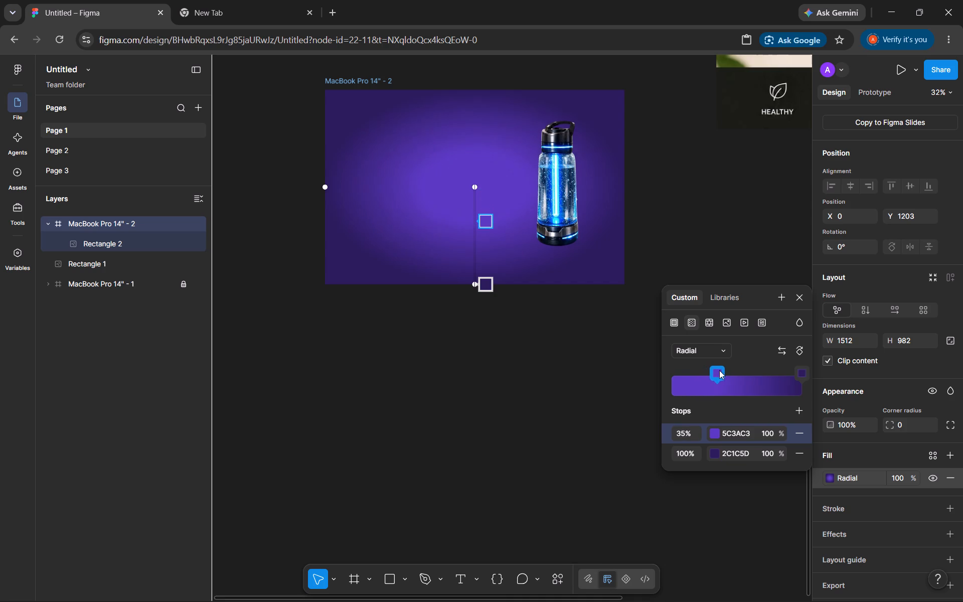
pyautogui.moveTo(719, 370); pyautogui.dragTo(730, 370)
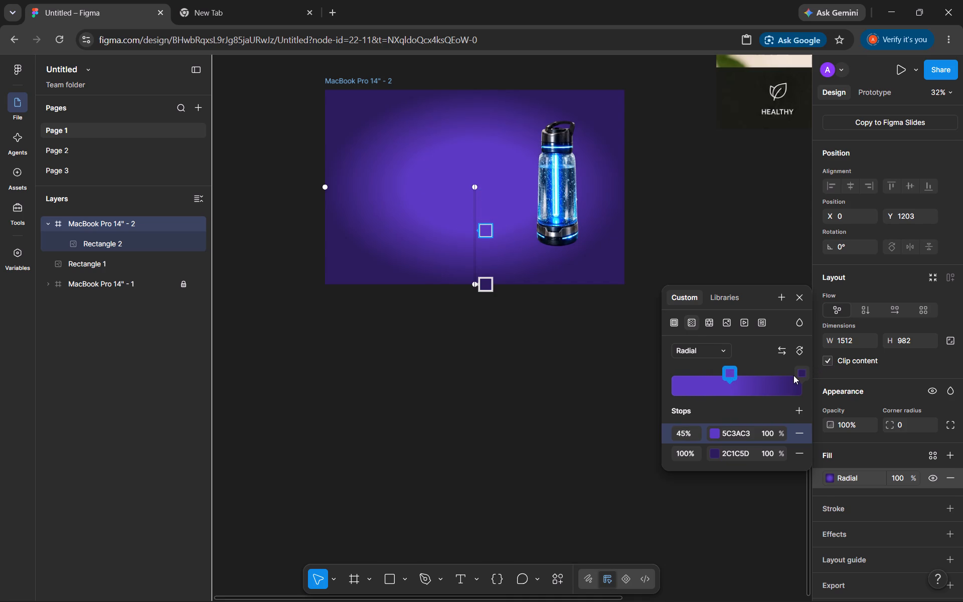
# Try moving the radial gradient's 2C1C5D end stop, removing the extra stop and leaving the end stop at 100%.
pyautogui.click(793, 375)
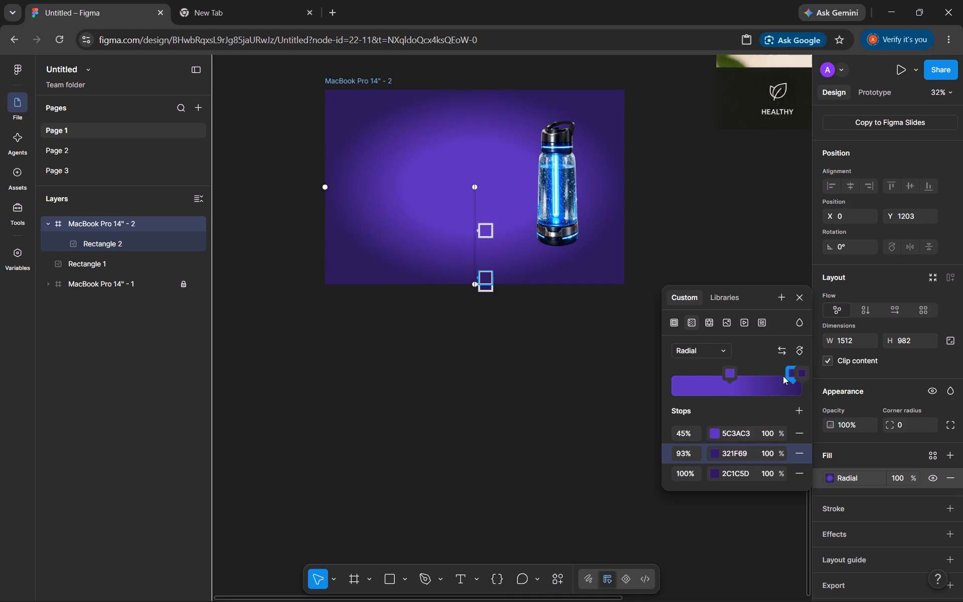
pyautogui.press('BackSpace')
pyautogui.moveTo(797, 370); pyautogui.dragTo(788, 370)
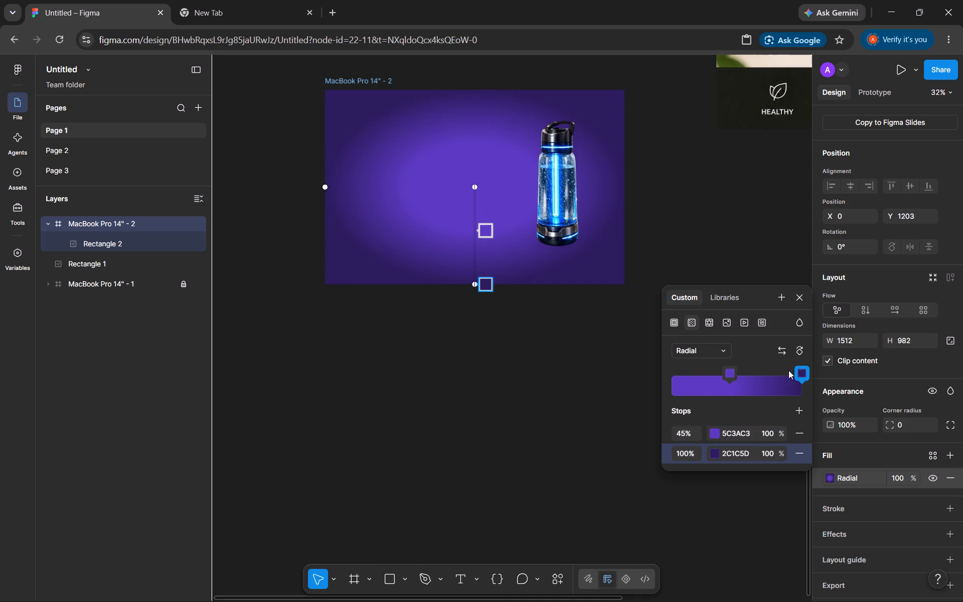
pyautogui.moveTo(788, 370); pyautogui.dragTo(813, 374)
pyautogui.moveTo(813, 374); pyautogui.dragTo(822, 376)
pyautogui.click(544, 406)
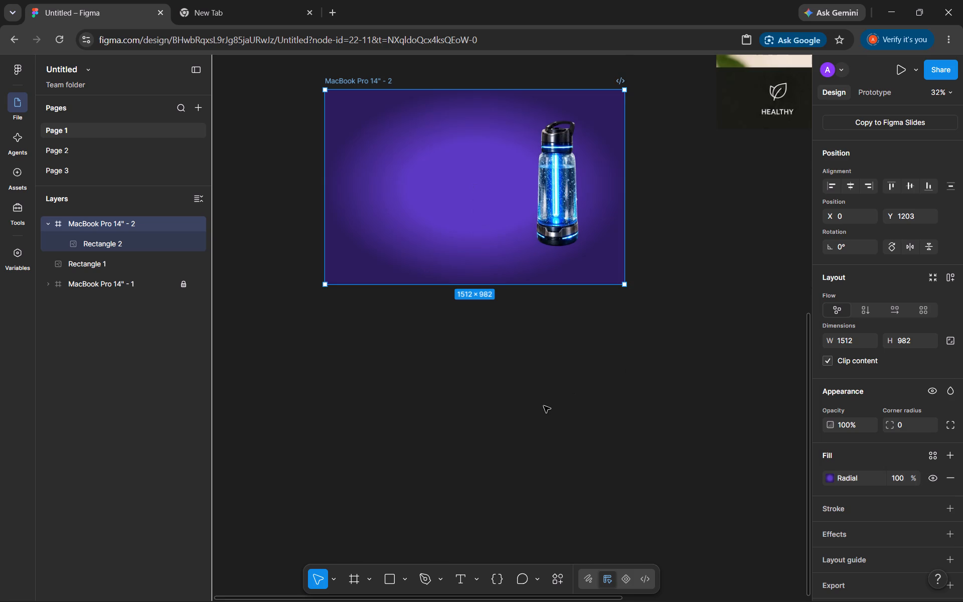
# Add a drop shadow effect to the MacBook Pro 14" - 2 frame, keeping its default settings.
pyautogui.scroll(-1, 544, 406)
pyautogui.click(855, 541)
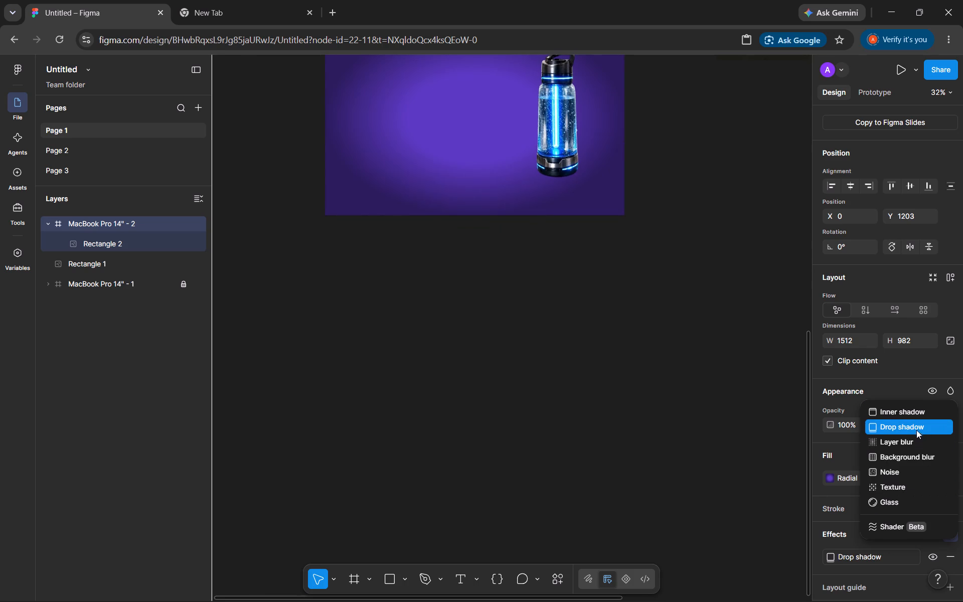
pyautogui.click(916, 428)
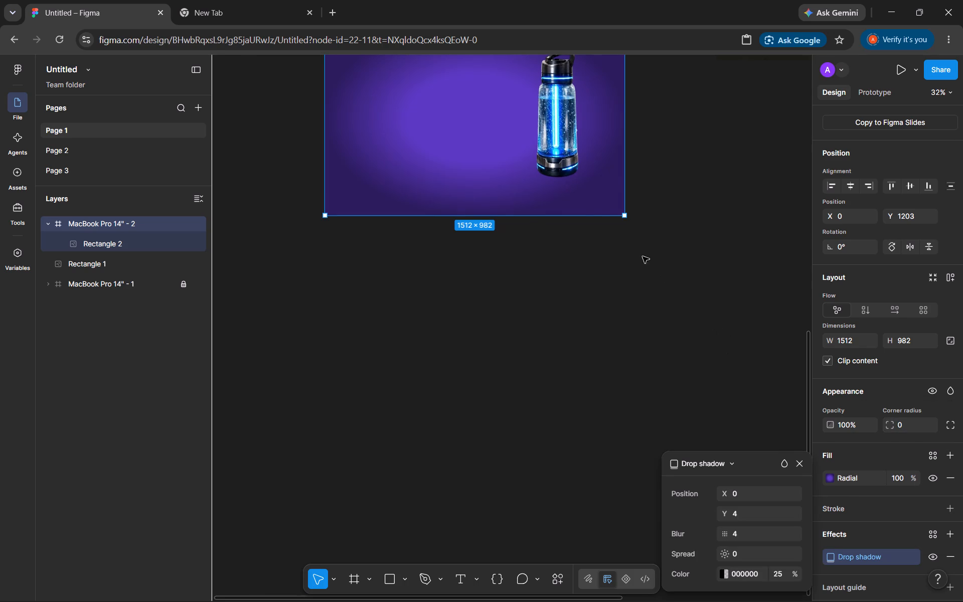
pyautogui.click(578, 189)
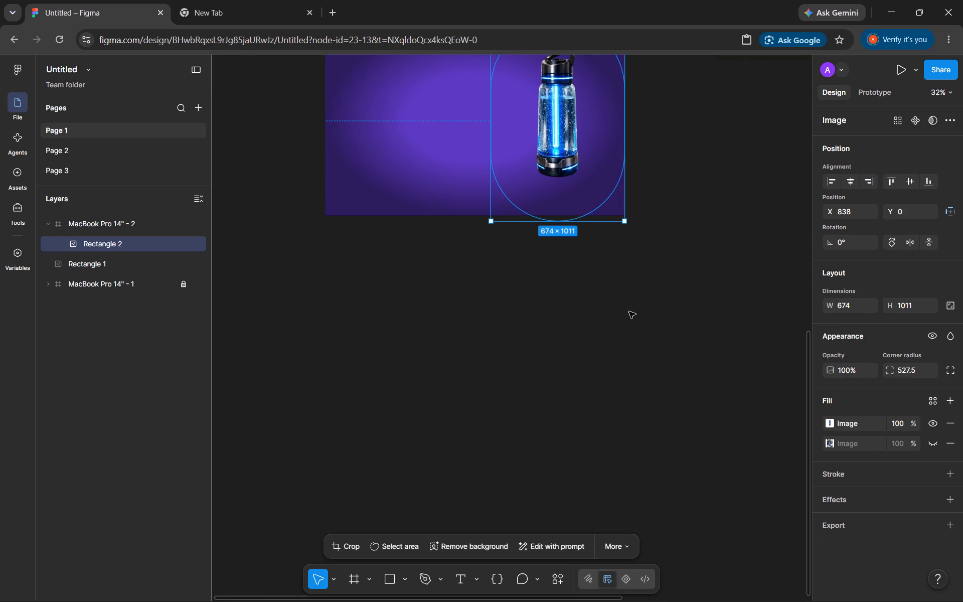
pyautogui.scroll(2, 611, 397)
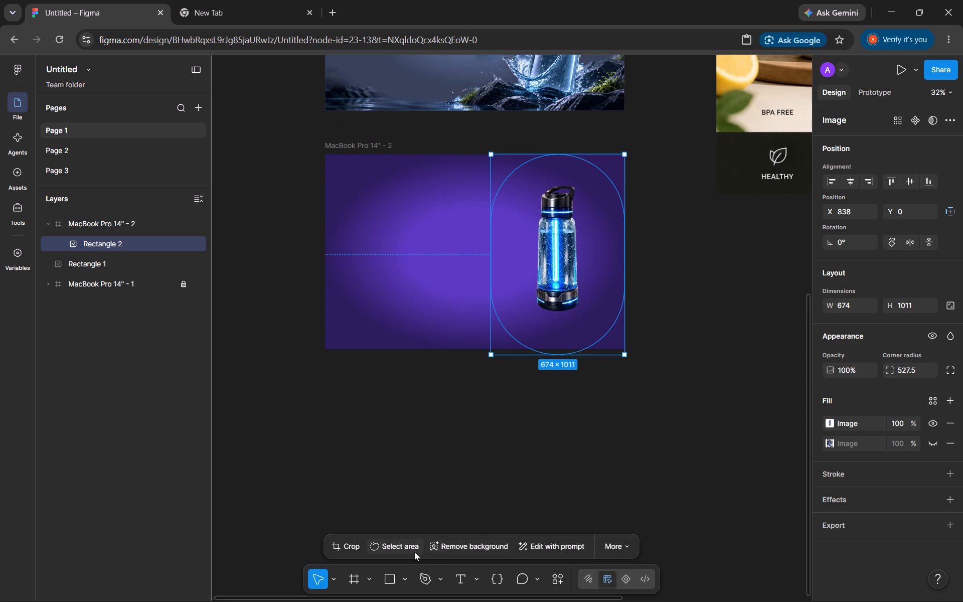
pyautogui.click(489, 473)
# Place an empty text layer on the canvas below the MacBook Pro 14" - 2 frame.
pyautogui.click(465, 577)
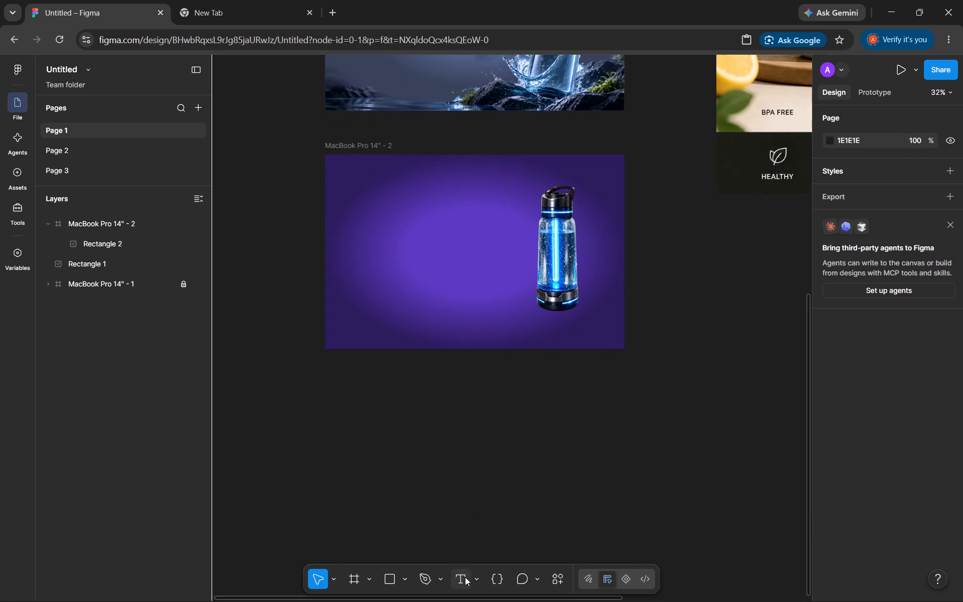
pyautogui.click(477, 507)
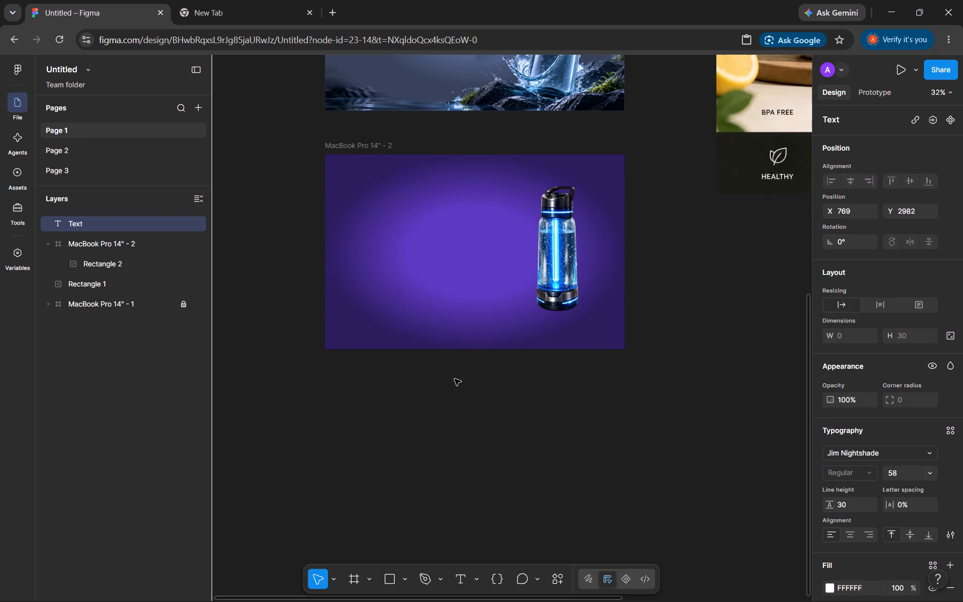
pyautogui.hscroll(3, 454, 379)
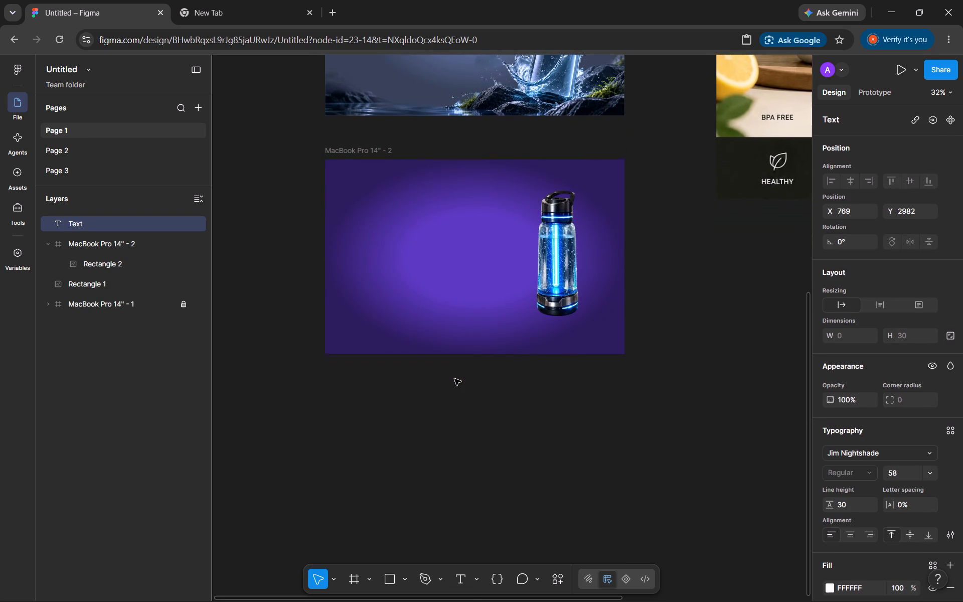
pyautogui.hscroll(1, 454, 379)
pyautogui.press('BackSpace')
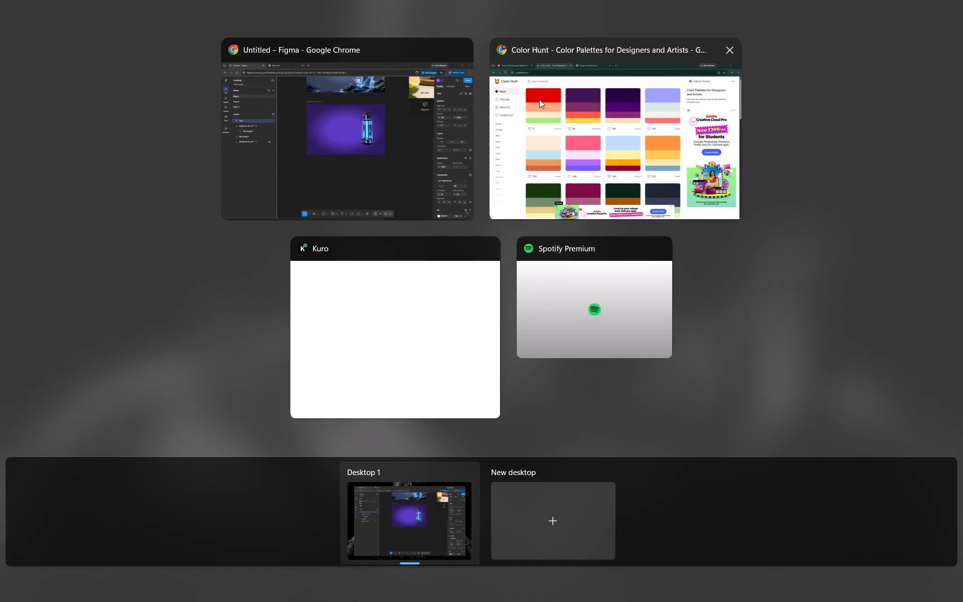
# Switch to the Chrome window showing Color Hunt and search Google for "pintrest" in a new tab.
pyautogui.click(570, 138)
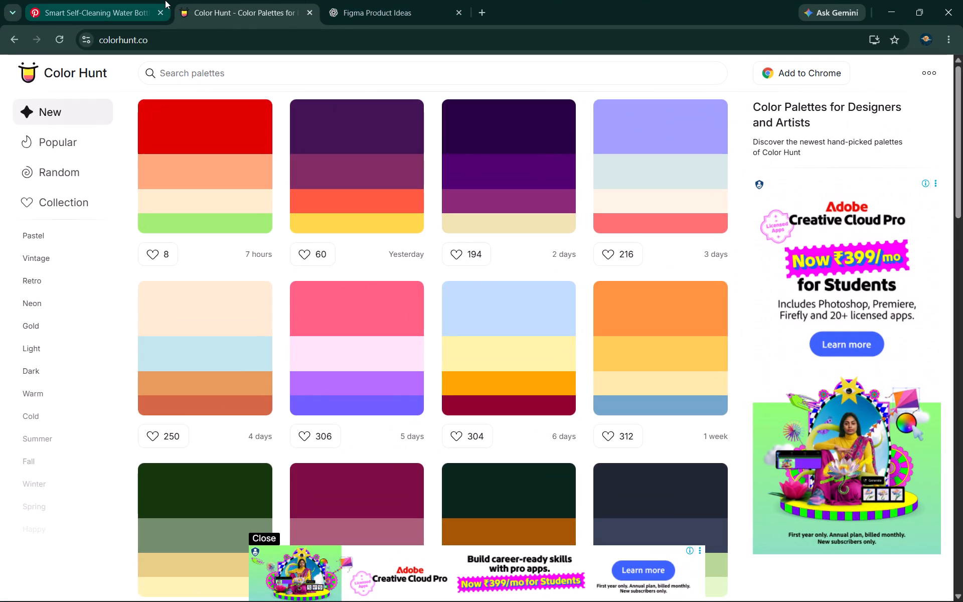
pyautogui.click(477, 5)
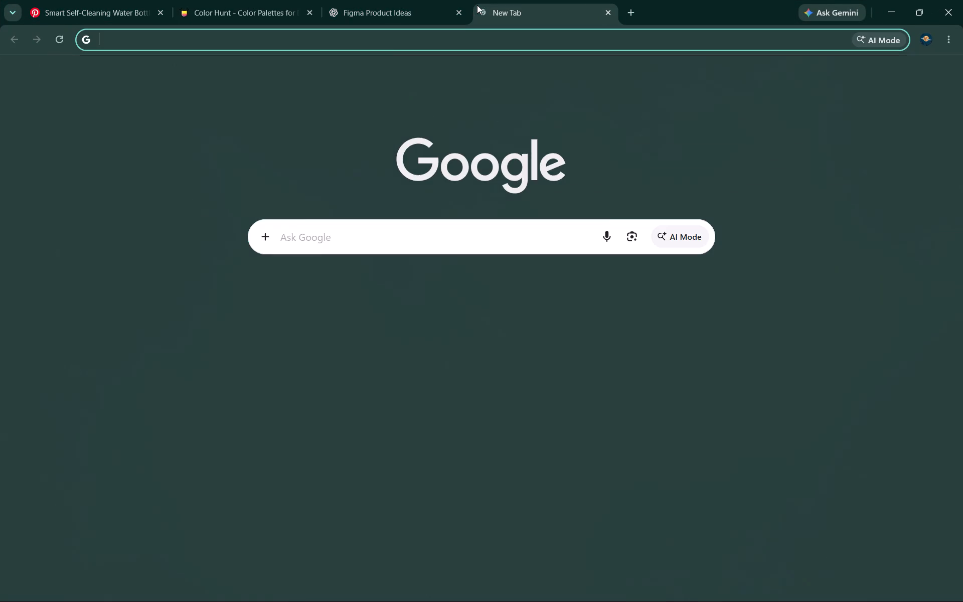
pyautogui.write('pi')
pyautogui.press('Return')
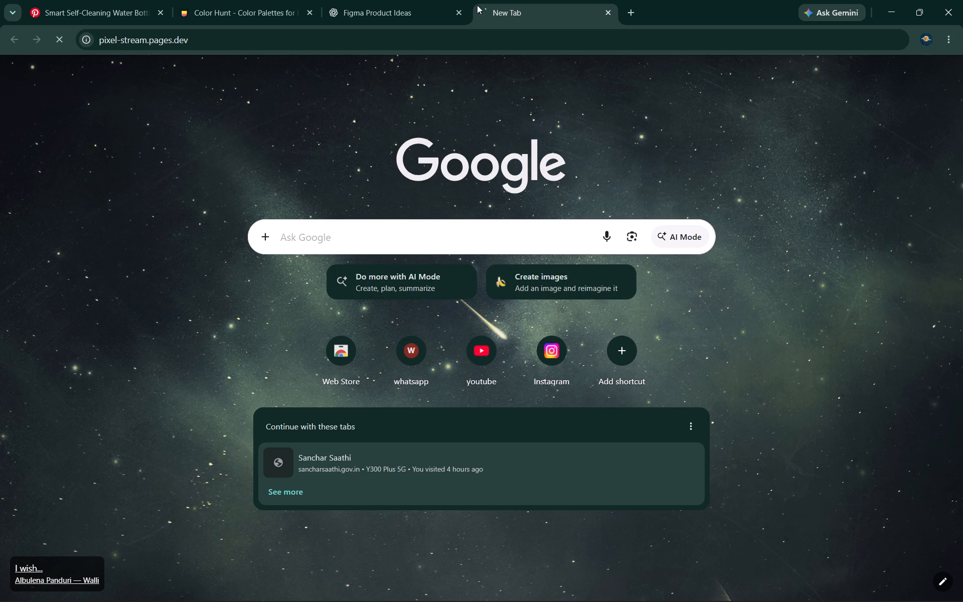
pyautogui.click(627, 18)
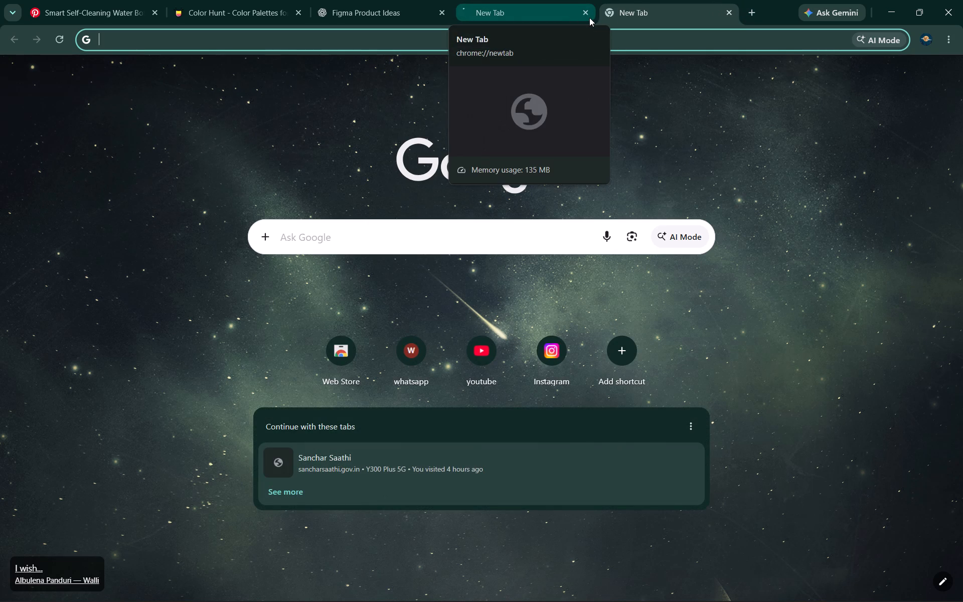
pyautogui.click(589, 18)
pyautogui.write('pi')
pyautogui.press('n')
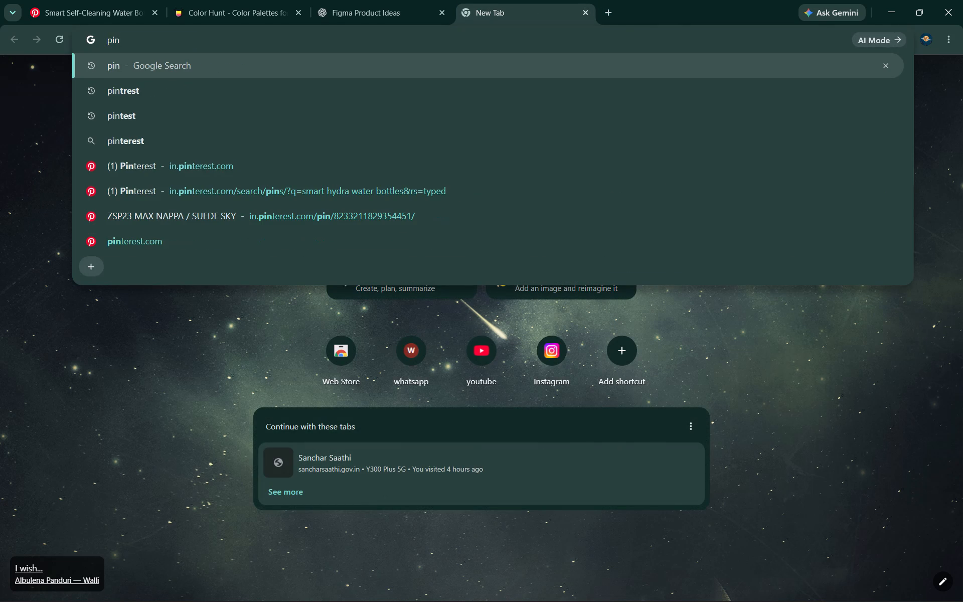
pyautogui.write('trest')
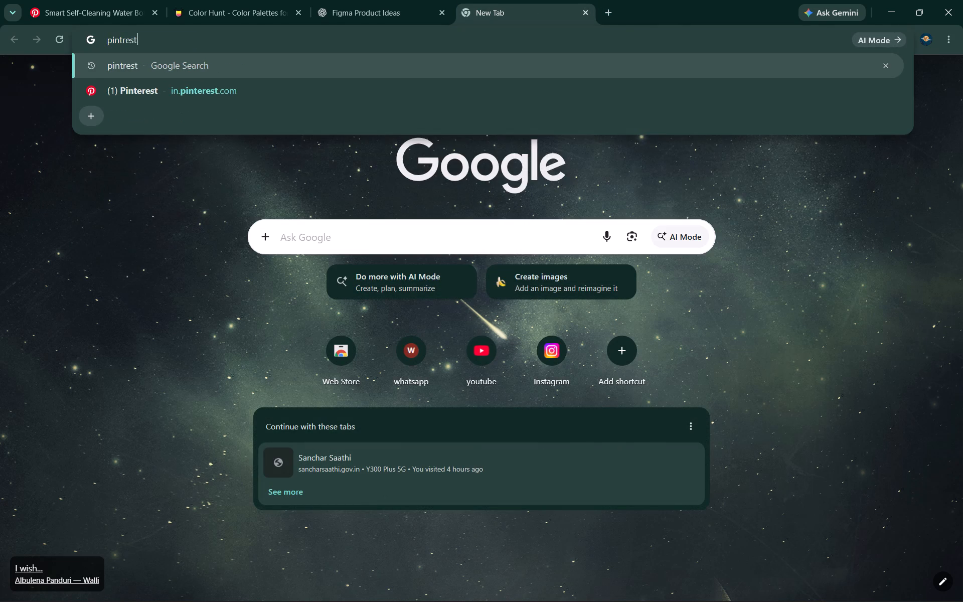
pyautogui.press('Return')
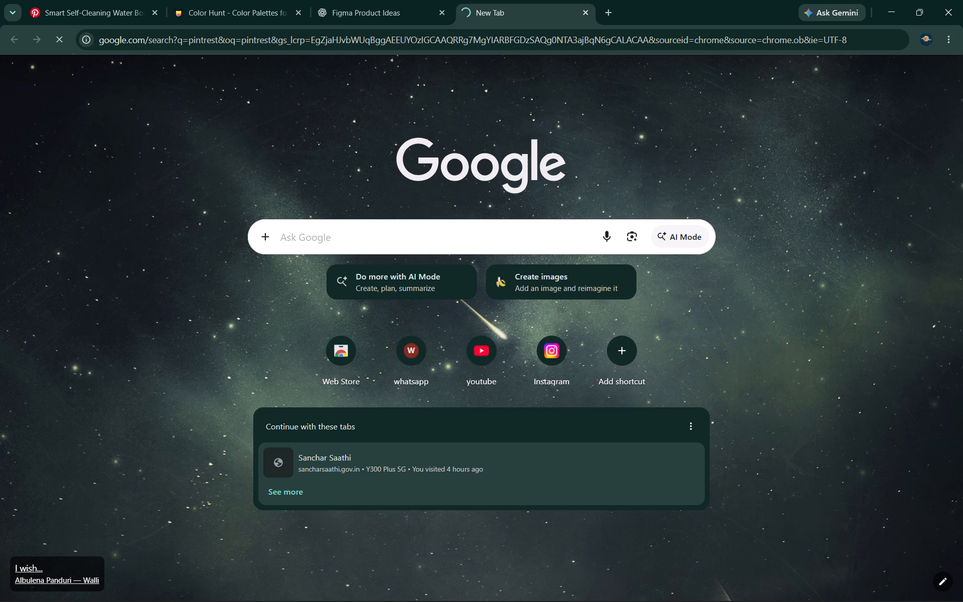
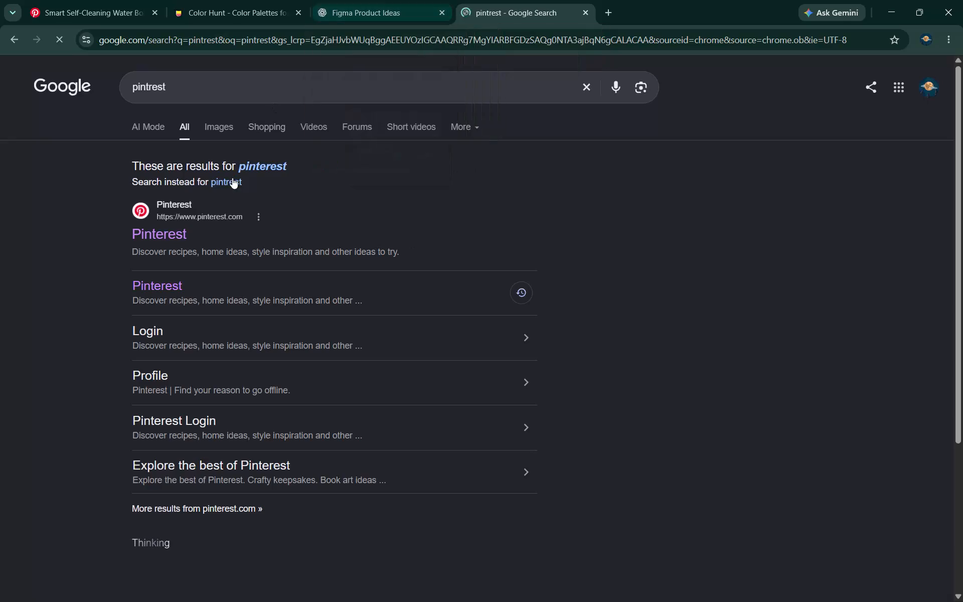
# Open the main Pinterest website from the Google search results.
pyautogui.click(181, 237)
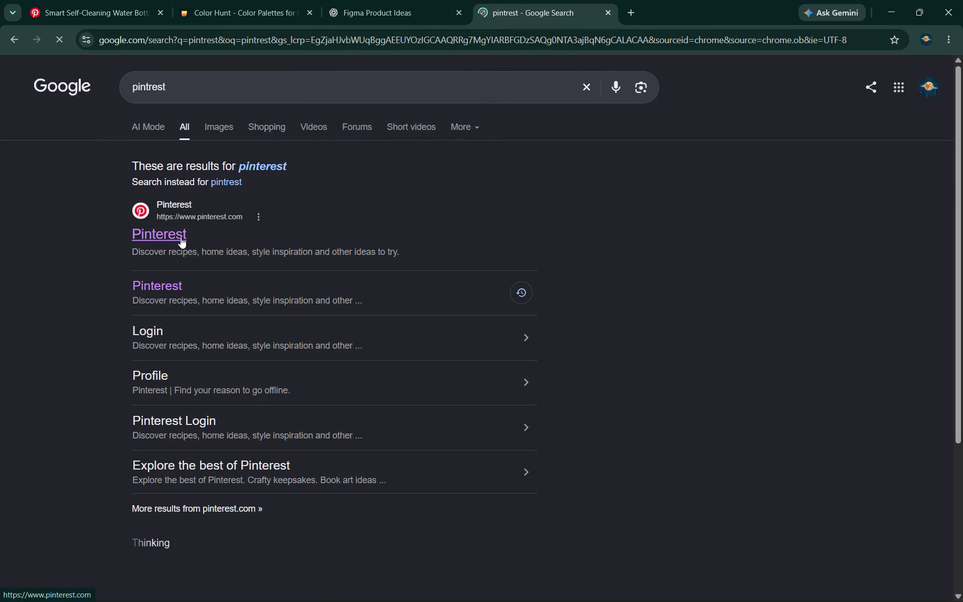